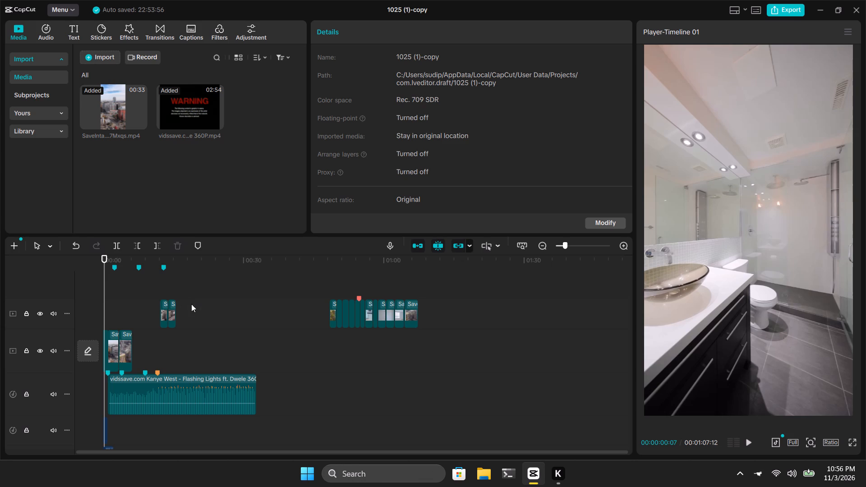
Play back the opening of the edit several times from the start to check the cuts against the audio.
click(247, 300)
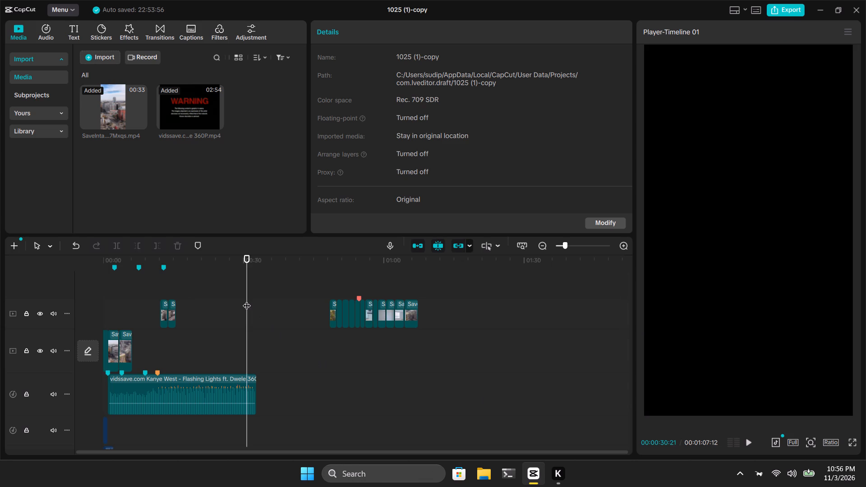
drag(247, 300, 90, 318)
key(space)
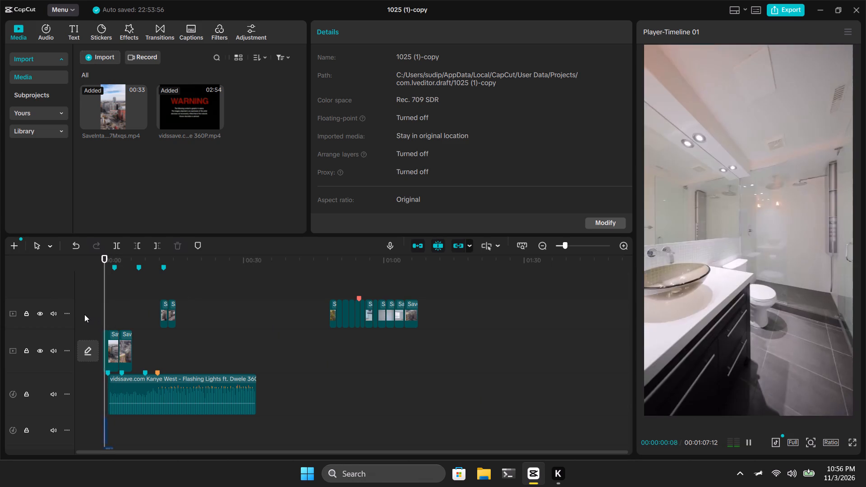
click(124, 295)
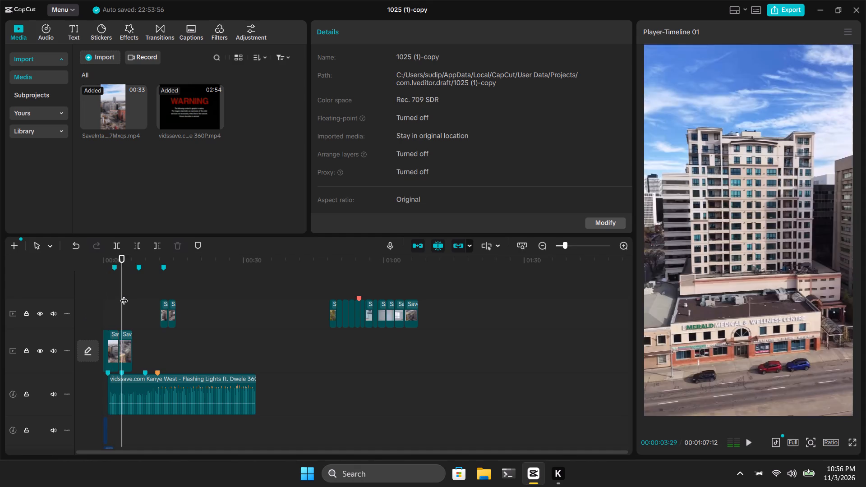
drag(124, 295, 47, 298)
key(space)
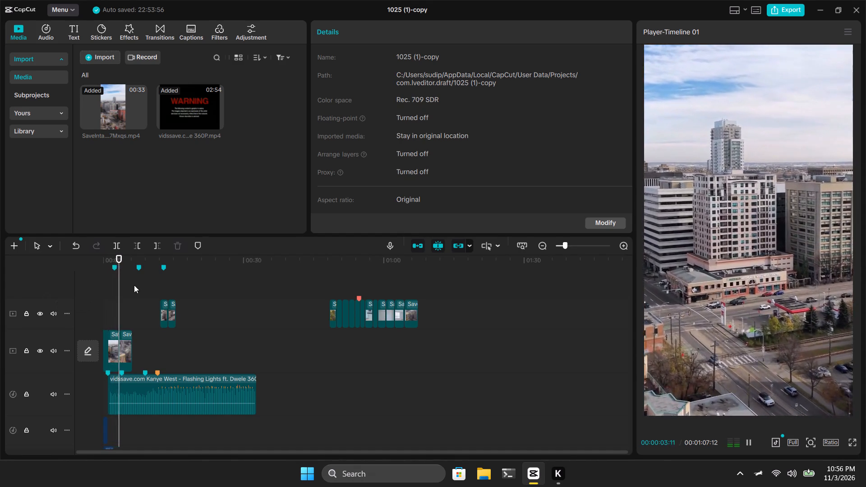
drag(123, 286, 36, 307)
key(space)
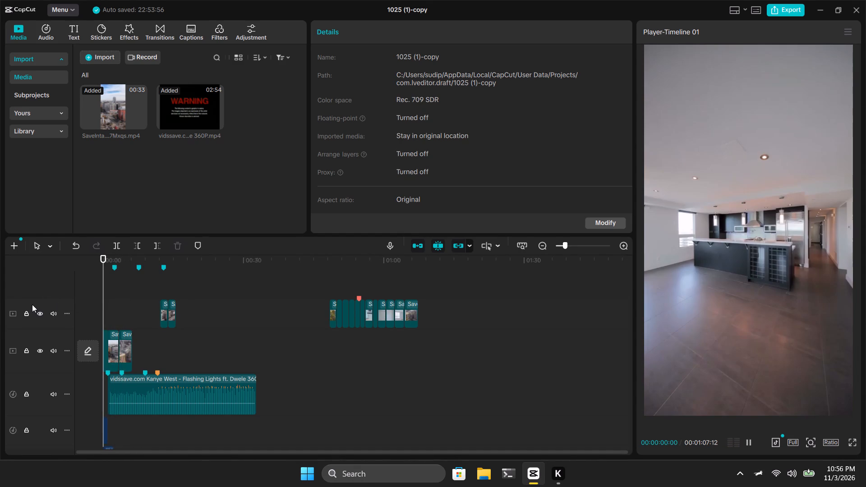
key(space)
key(space)
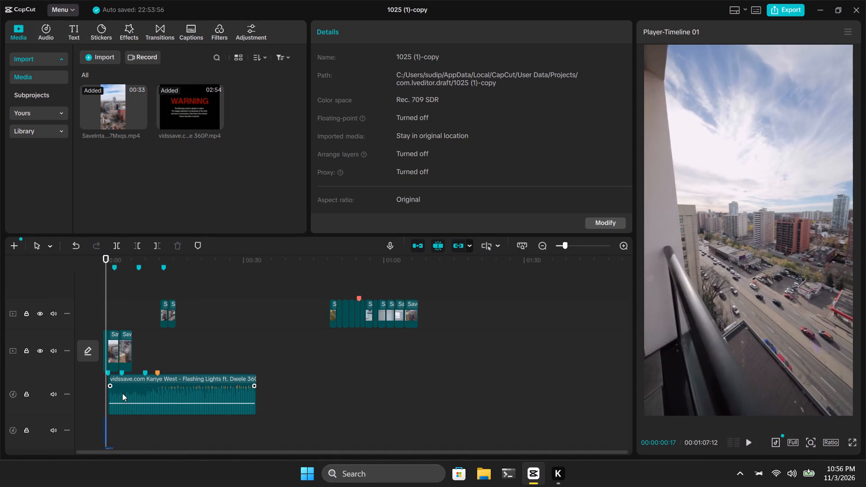
Turn off Change audio pitch for the short extracted audio clip at the start of the timeline.
ctrl+scroll(122, 393, up, 18)
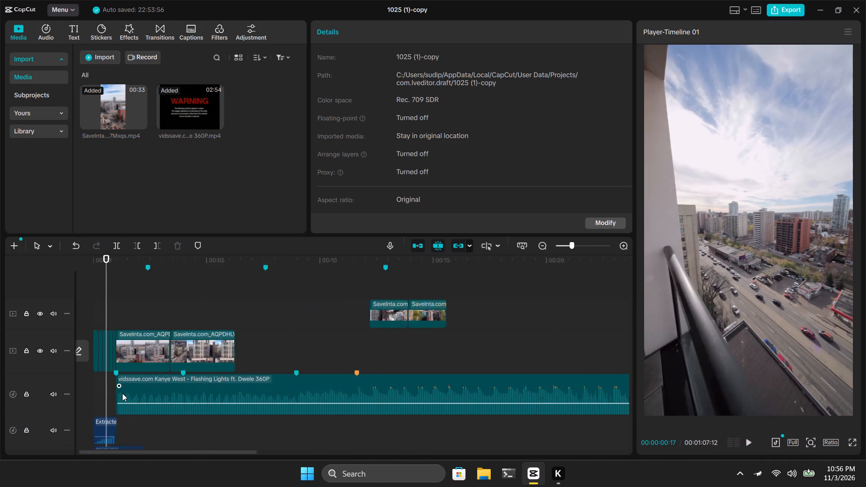
scroll(122, 393, down, 4)
click(98, 378)
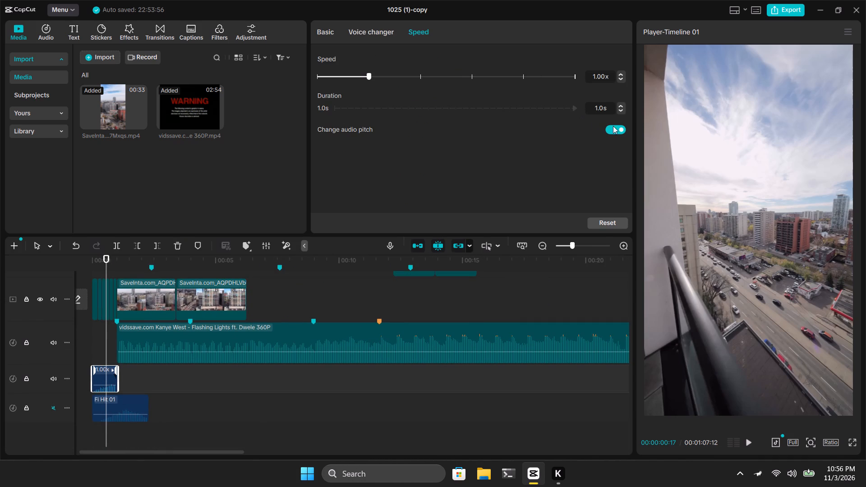
click(625, 134)
Play the edit from the start past the last main-track clip to review the cuts and sound.
drag(105, 265, 34, 274)
key(space)
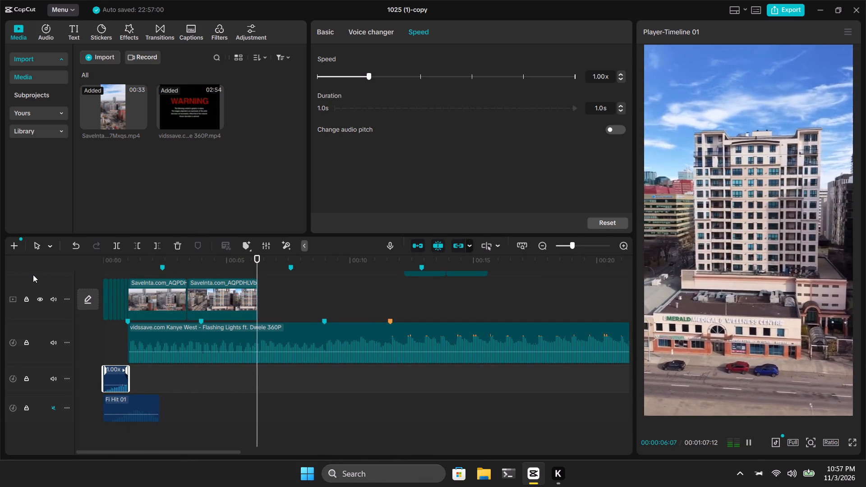
key(space)
scroll(151, 322, up, 1)
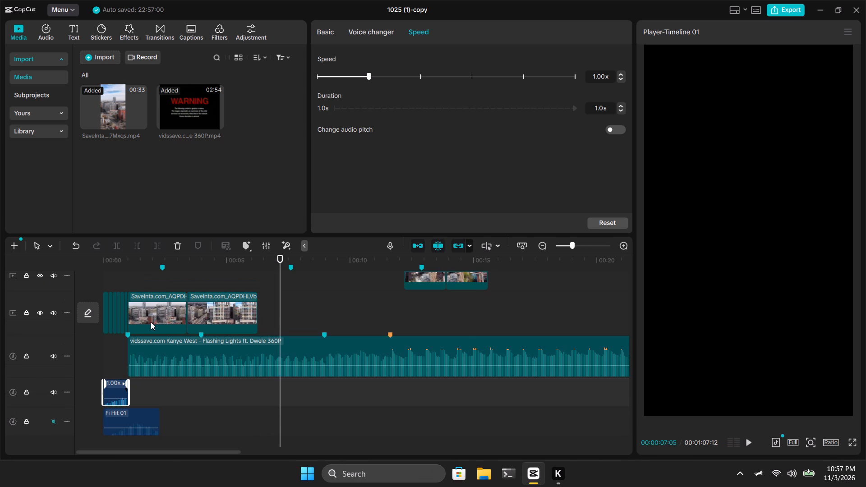
click(134, 283)
drag(134, 283, 76, 297)
key(space)
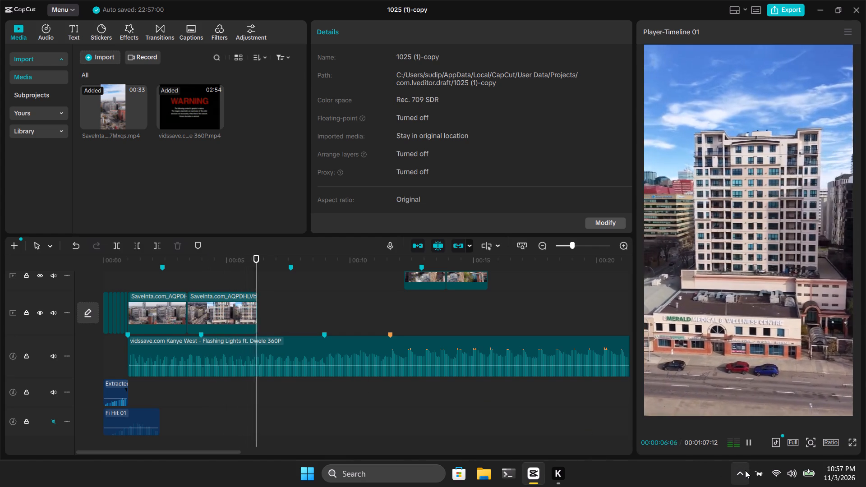
click(745, 470)
click(745, 470)
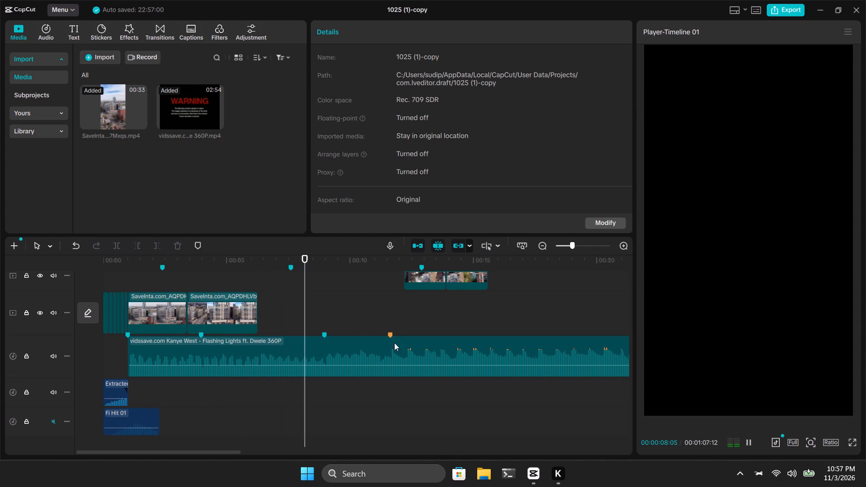
key(space)
Move the first of the two adjacent upper-track clips near 12 seconds to the end of the main track.
scroll(413, 308, up, 1)
key(space)
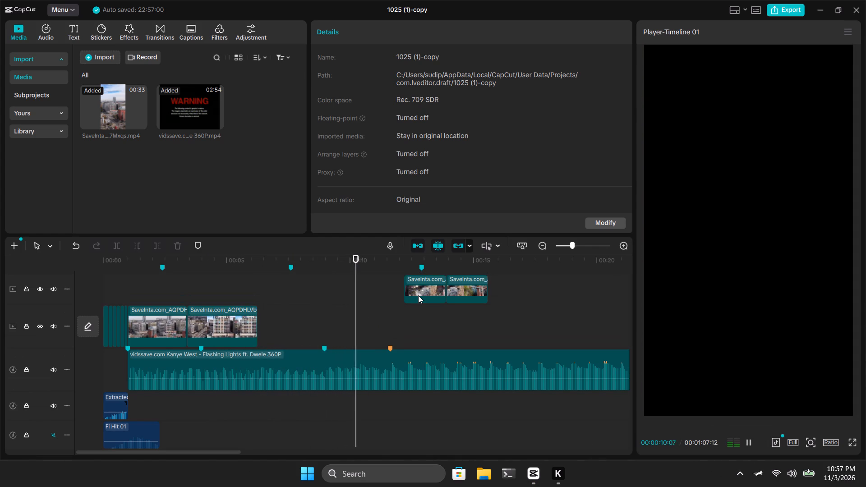
click(418, 295)
key(space)
drag(417, 289, 321, 327)
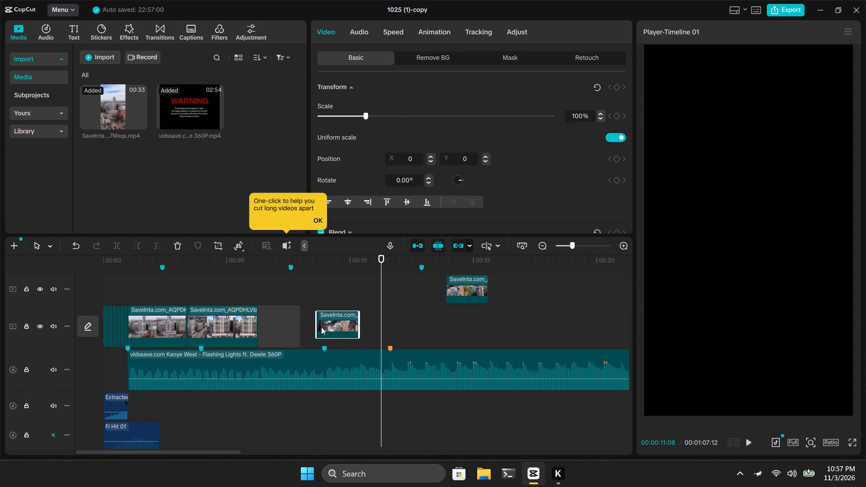
drag(321, 327, 283, 329)
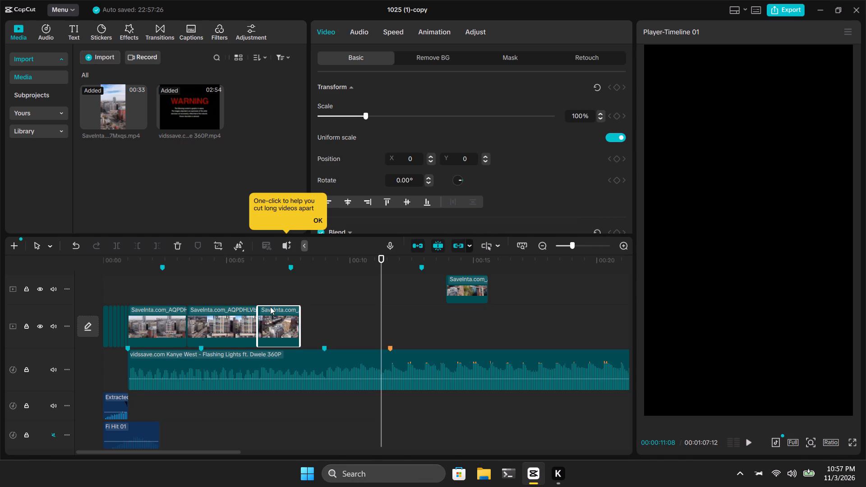
Replay the sequence from the start and around the newly appended aerial clip to check its timing with the music.
drag(181, 262, 189, 268)
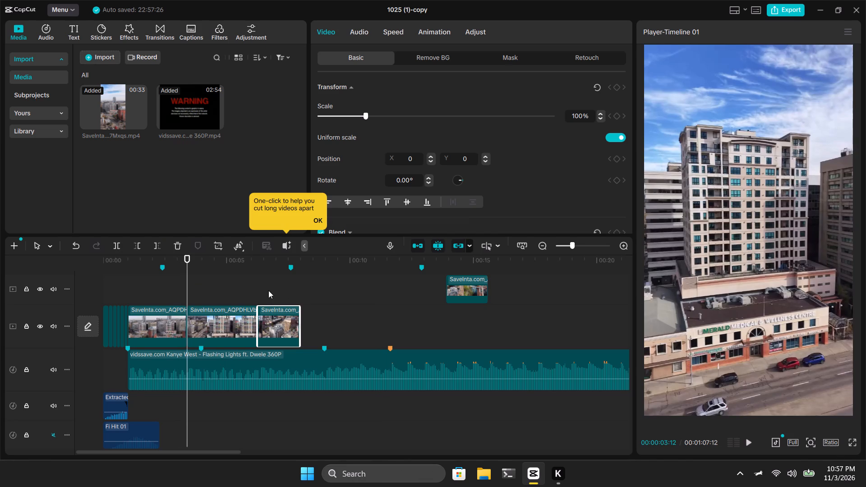
click(255, 289)
click(255, 289)
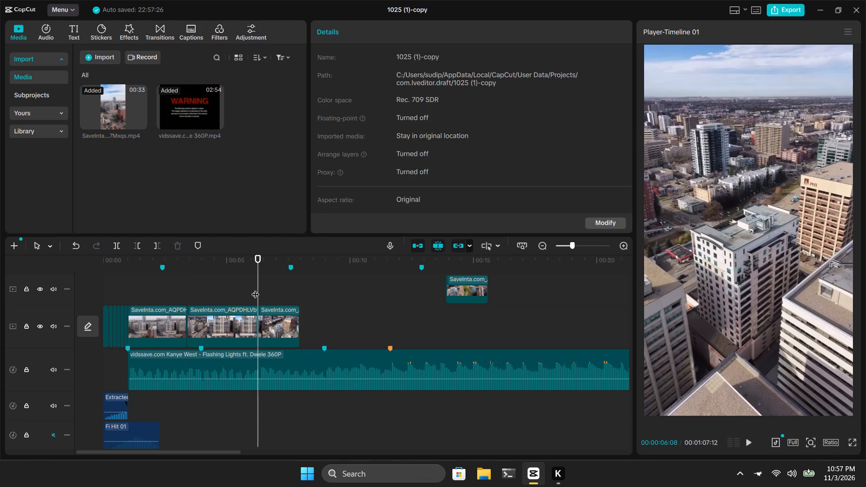
key(space)
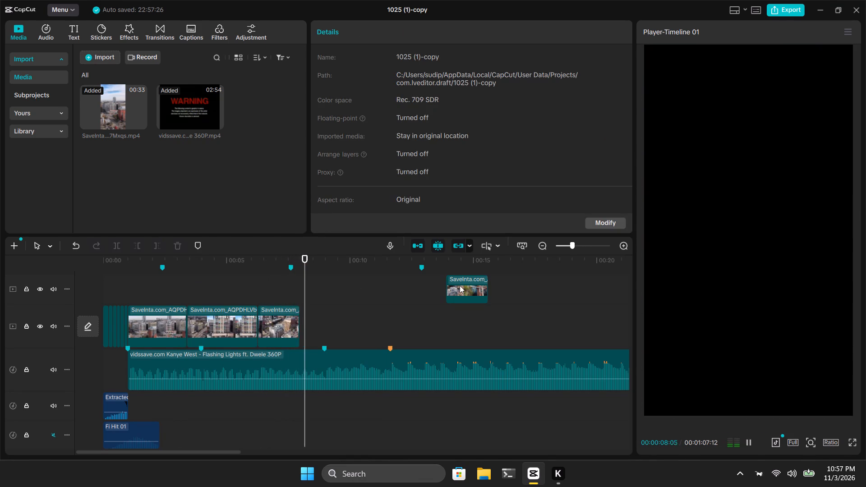
key(space)
click(146, 293)
drag(146, 293, 128, 275)
key(space)
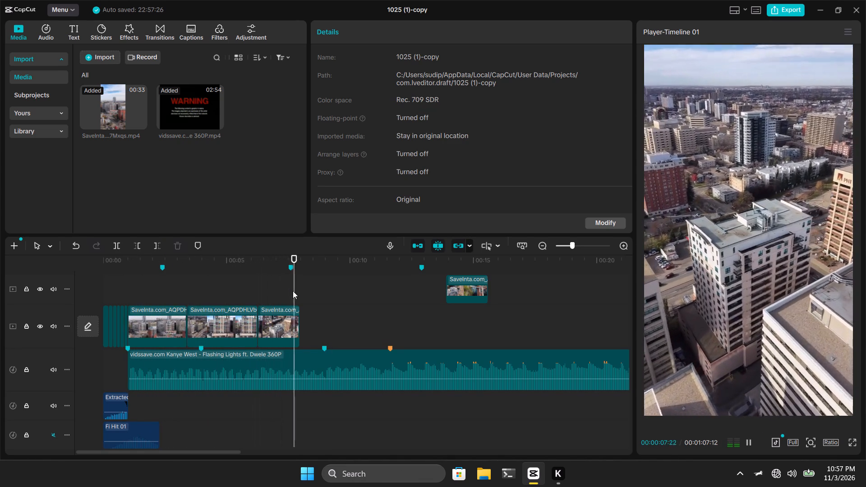
key(space)
Append the upper-track clip near 14 seconds to the end of the main track and play back the result.
drag(464, 287, 453, 289)
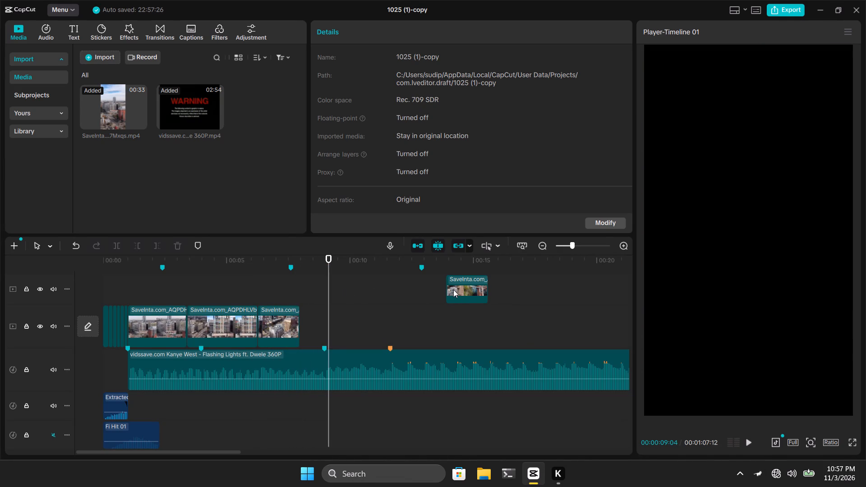
drag(453, 289, 321, 321)
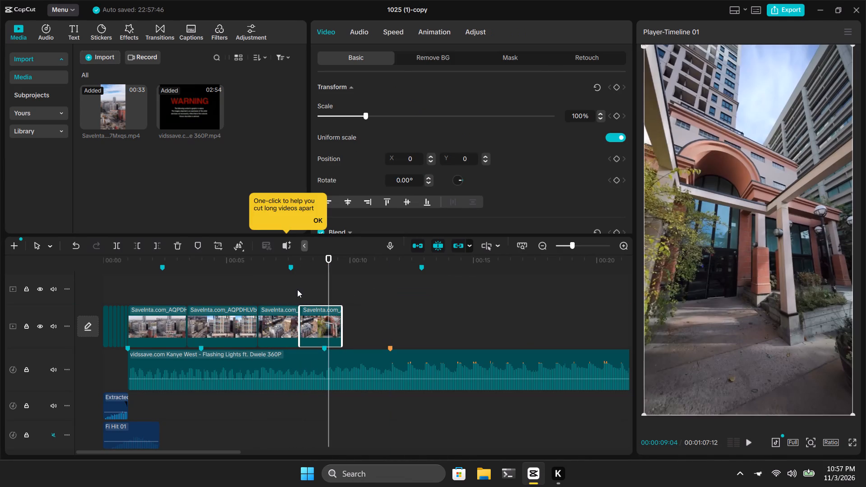
click(297, 289)
key(space)
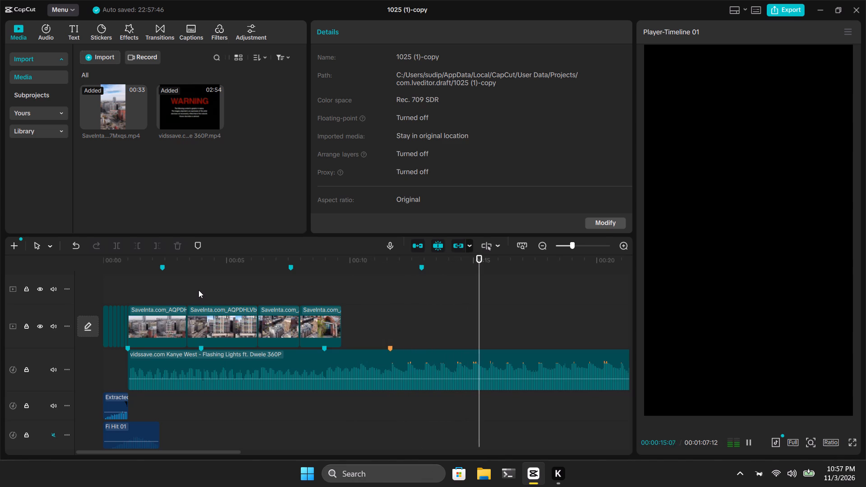
key(space)
Move the last three main-track clips together onto the upper track, starting at about 8 seconds.
drag(203, 305, 290, 313)
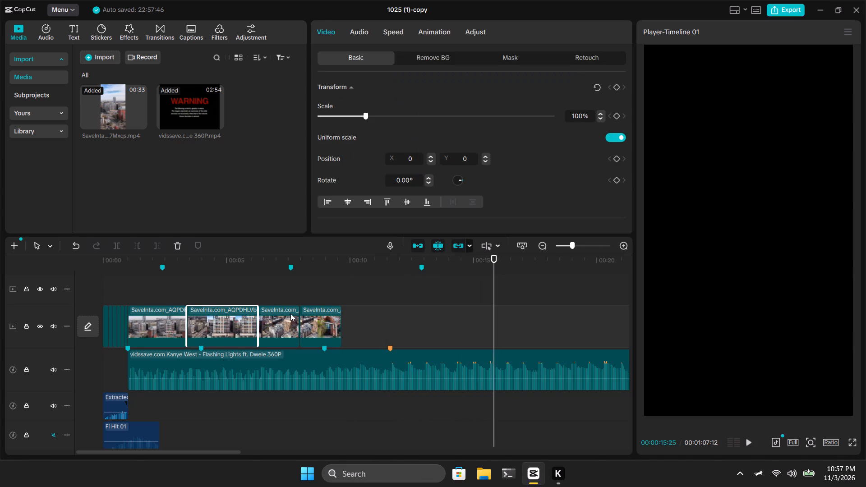
drag(290, 313, 305, 316)
drag(270, 326, 378, 290)
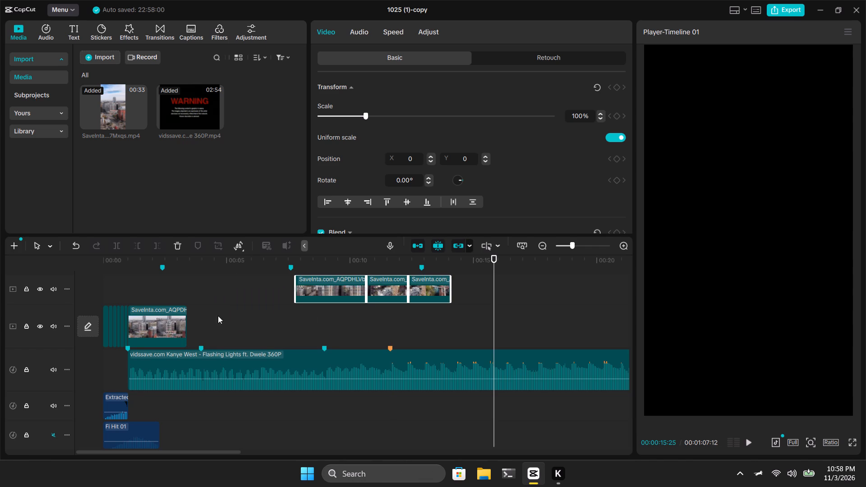
Replay the opening montage and the remaining long aerial clip on the main track to examine their pacing.
click(188, 297)
ctrl+scroll(188, 297, up, 3)
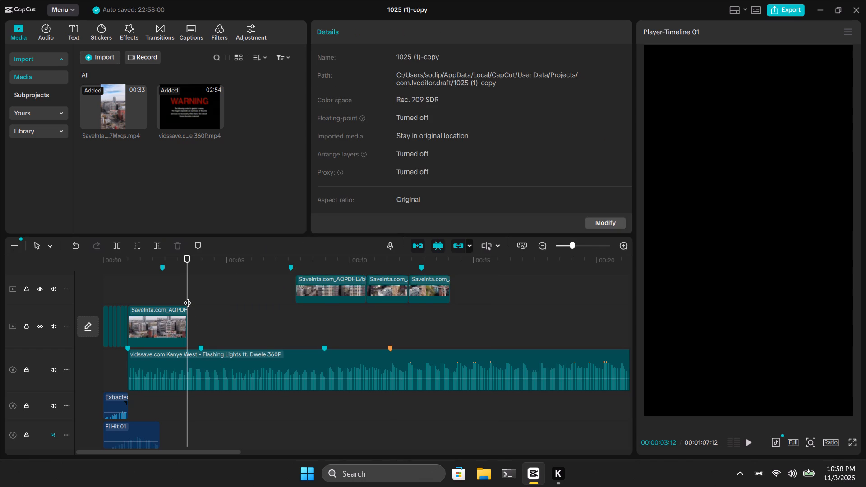
ctrl+scroll(188, 297, up, 8)
scroll(188, 297, right, 20)
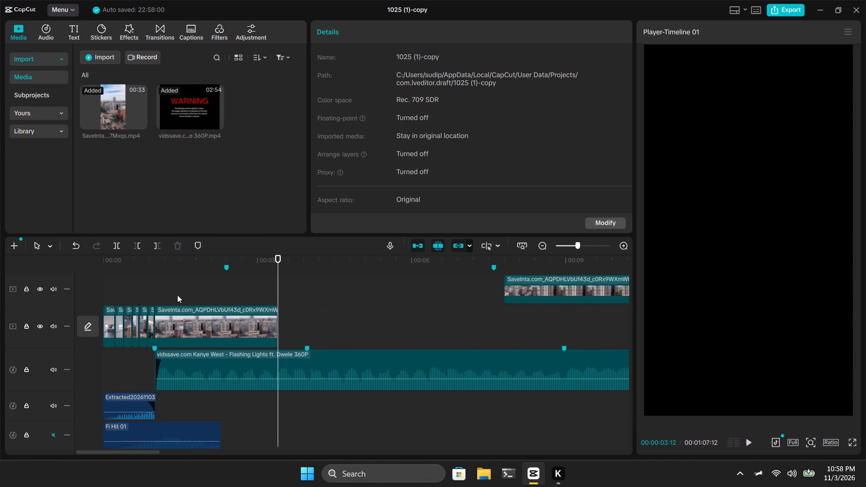
click(160, 291)
click(142, 282)
key(space)
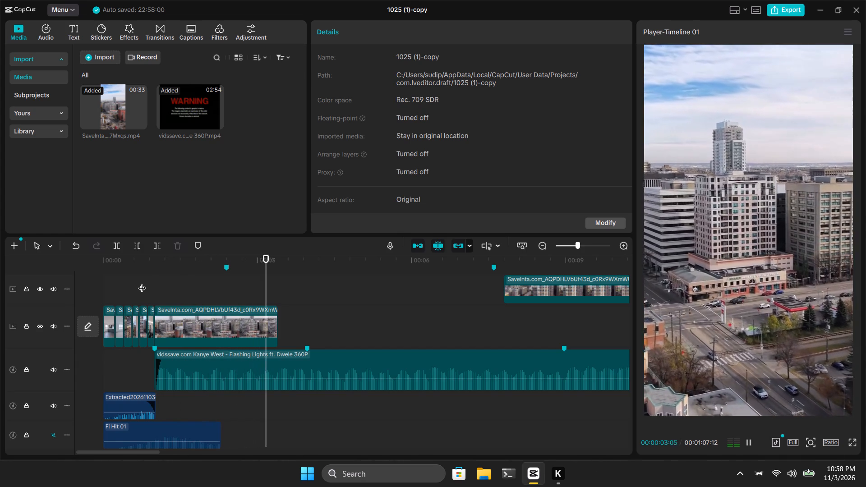
key(space)
click(166, 288)
key(space)
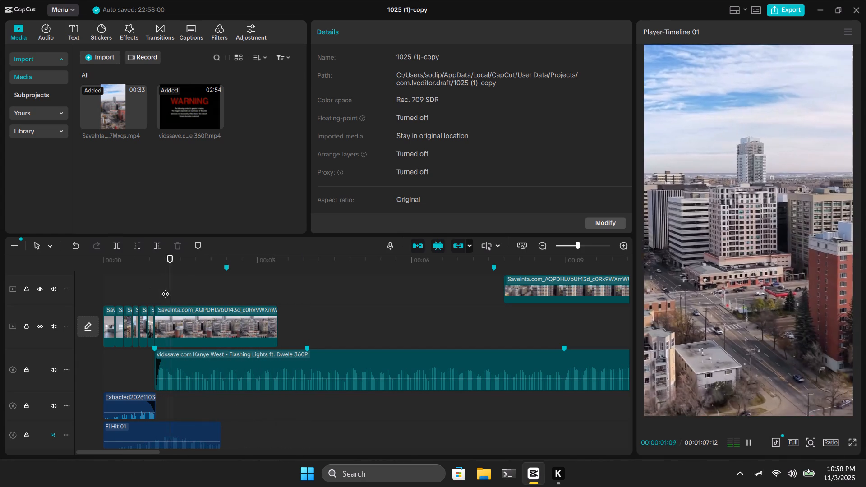
key(space)
Apply a flat, editable speed curve to the long aerial clip at the end of the main track.
click(213, 329)
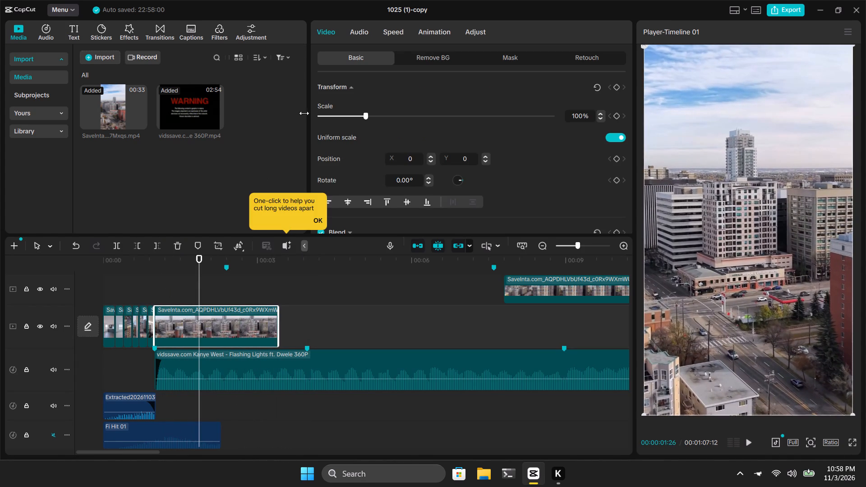
click(393, 30)
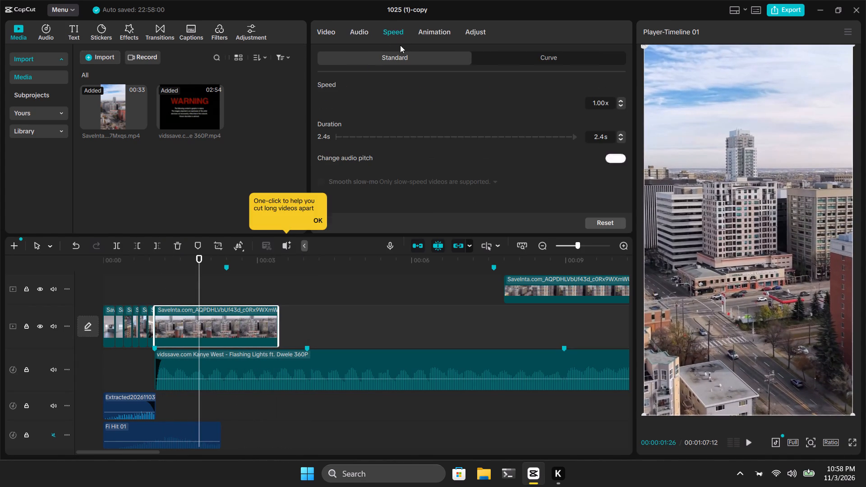
click(558, 56)
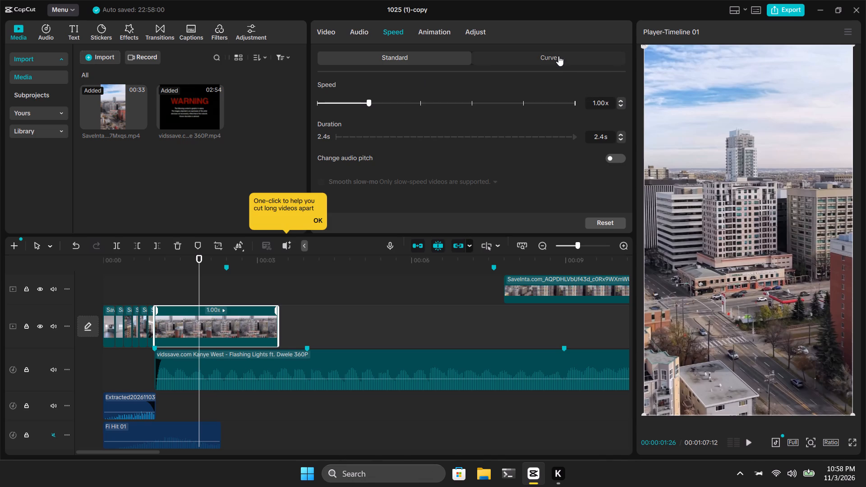
click(373, 104)
scroll(388, 142, down, 5)
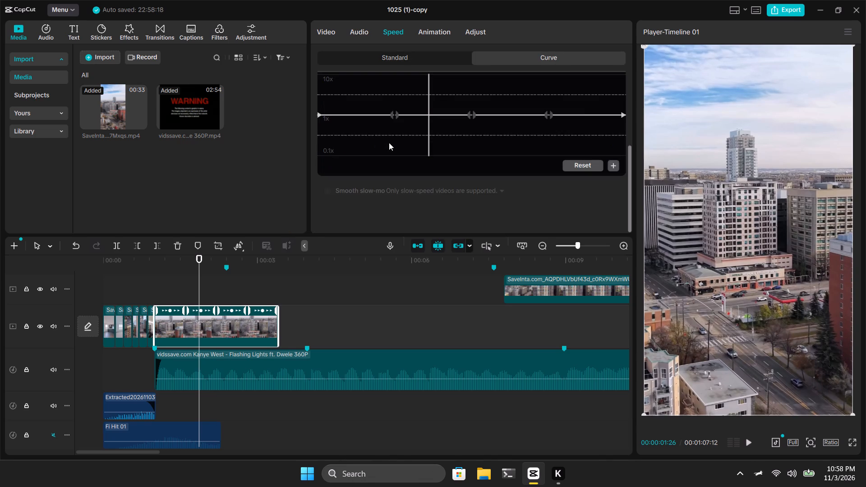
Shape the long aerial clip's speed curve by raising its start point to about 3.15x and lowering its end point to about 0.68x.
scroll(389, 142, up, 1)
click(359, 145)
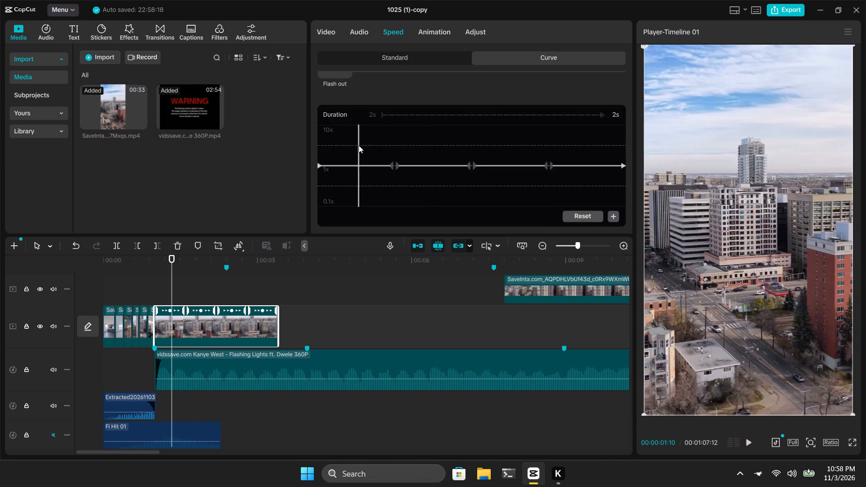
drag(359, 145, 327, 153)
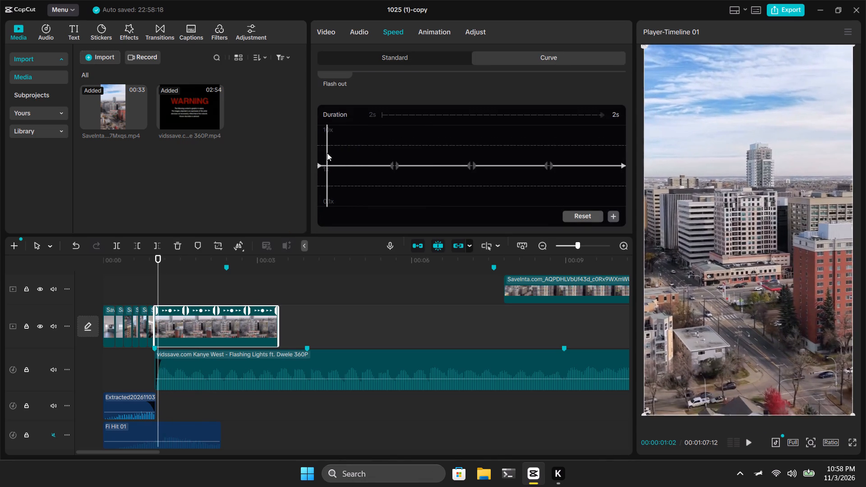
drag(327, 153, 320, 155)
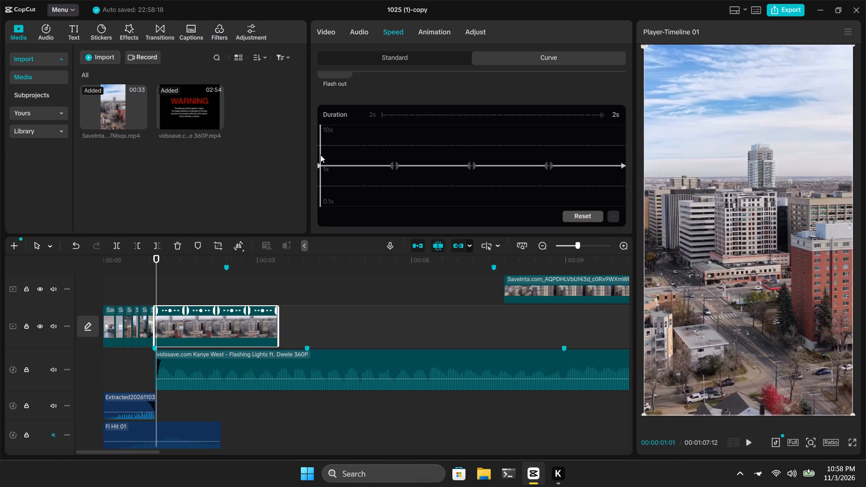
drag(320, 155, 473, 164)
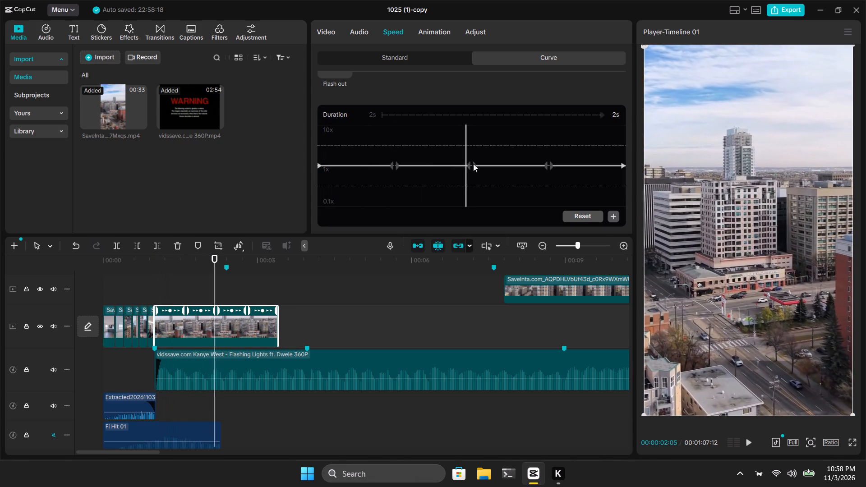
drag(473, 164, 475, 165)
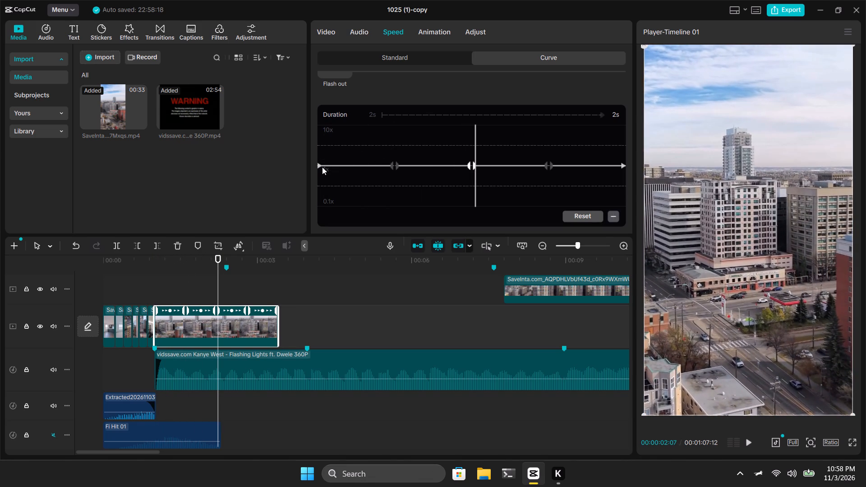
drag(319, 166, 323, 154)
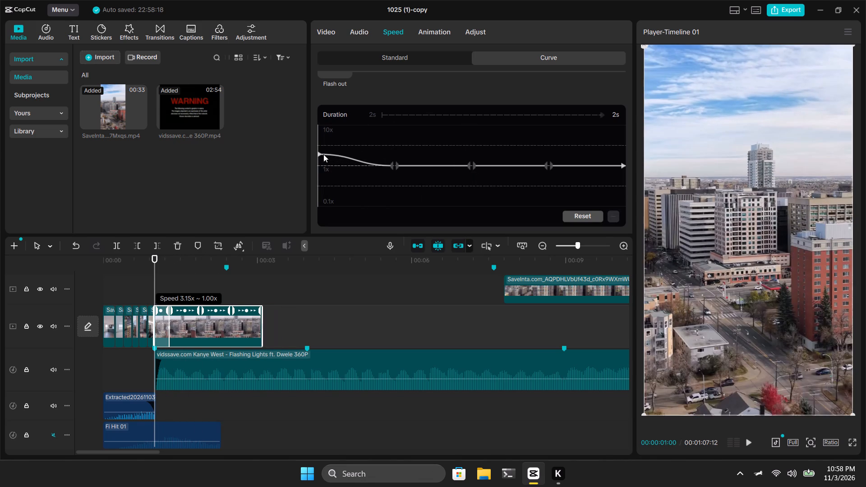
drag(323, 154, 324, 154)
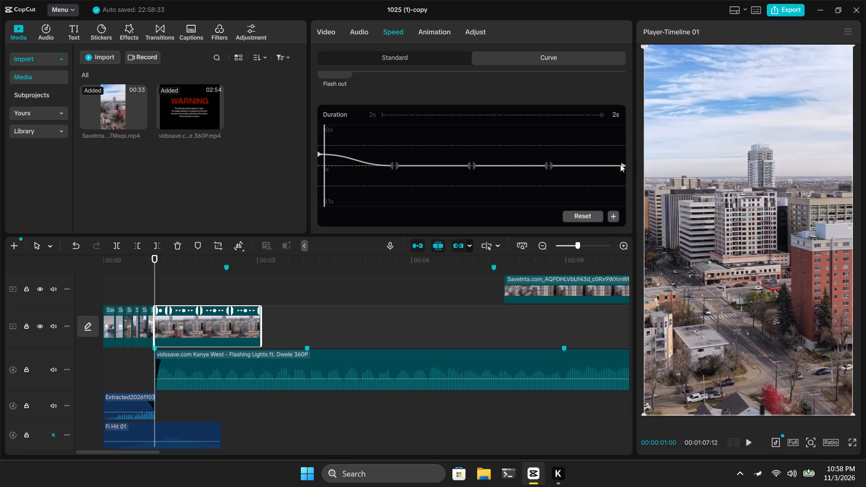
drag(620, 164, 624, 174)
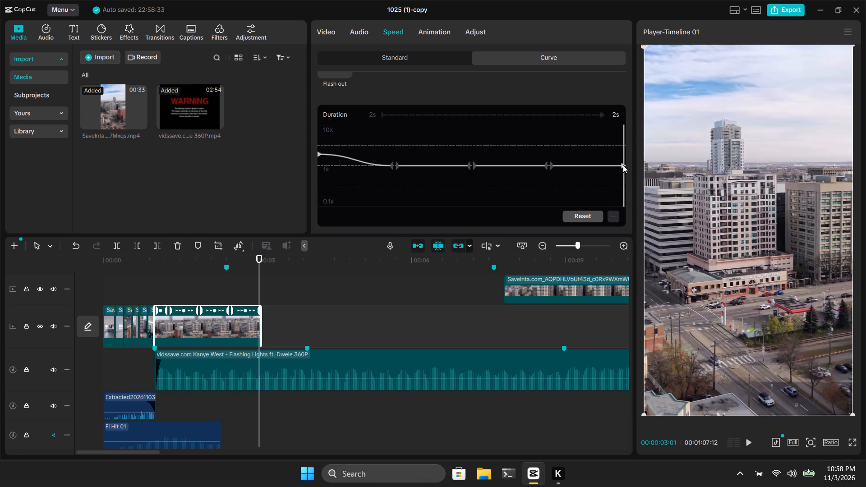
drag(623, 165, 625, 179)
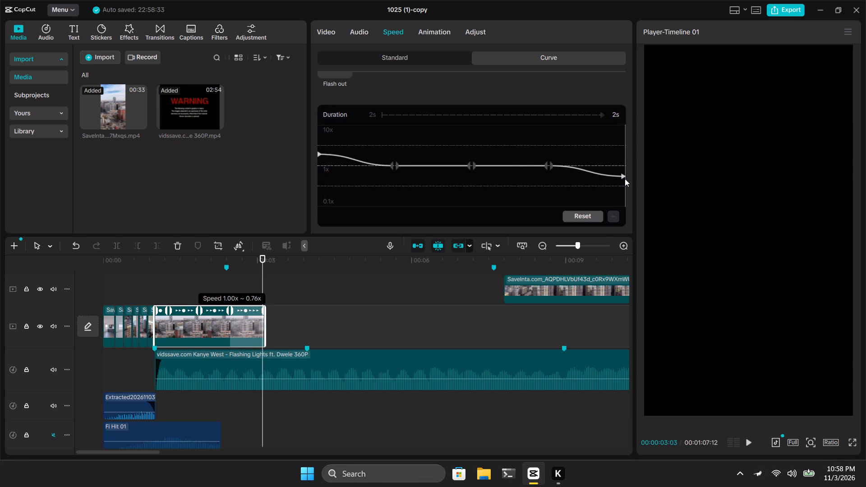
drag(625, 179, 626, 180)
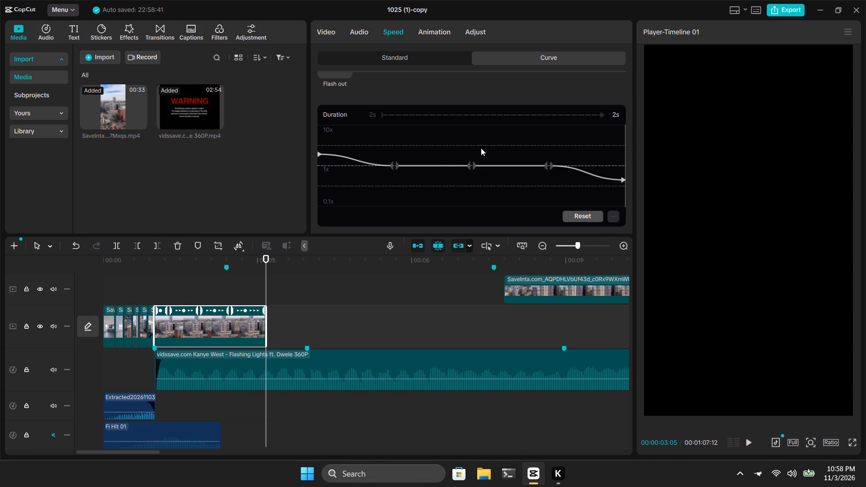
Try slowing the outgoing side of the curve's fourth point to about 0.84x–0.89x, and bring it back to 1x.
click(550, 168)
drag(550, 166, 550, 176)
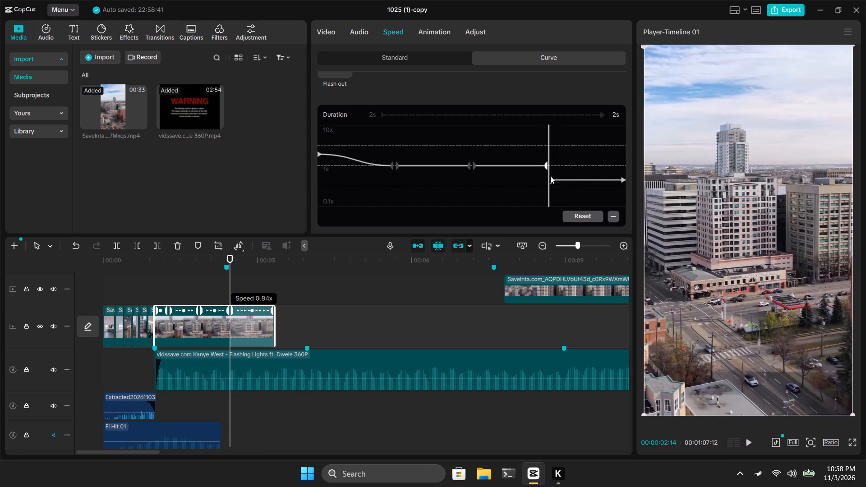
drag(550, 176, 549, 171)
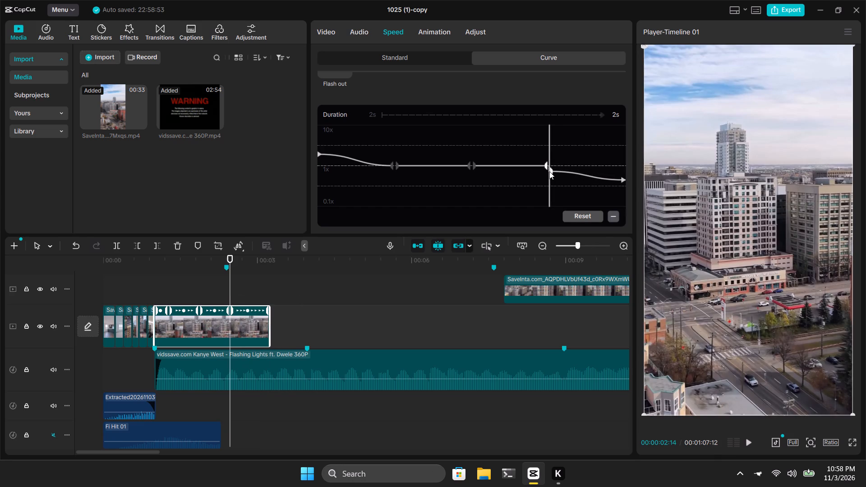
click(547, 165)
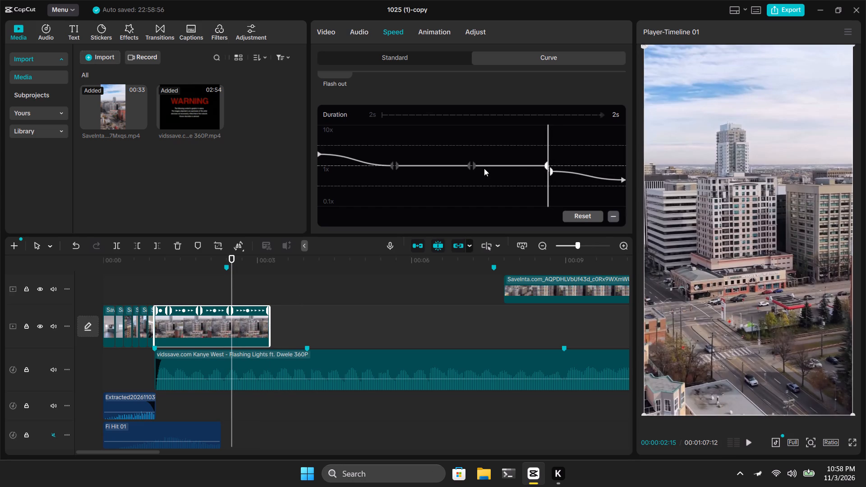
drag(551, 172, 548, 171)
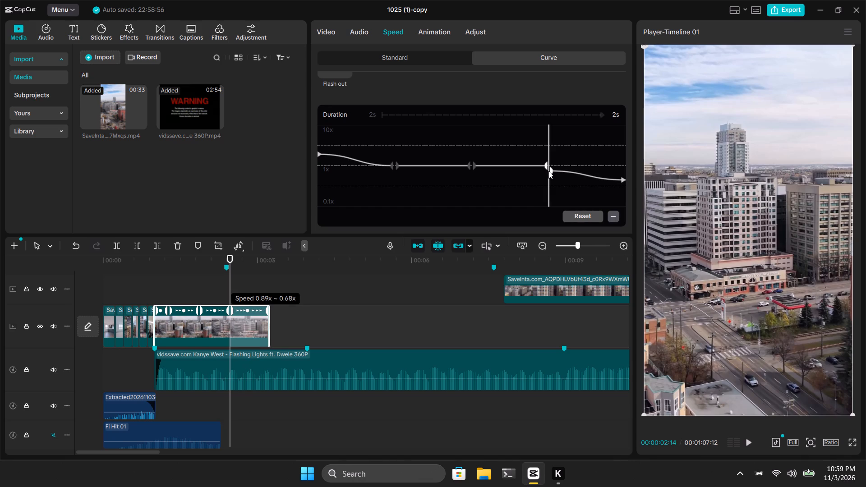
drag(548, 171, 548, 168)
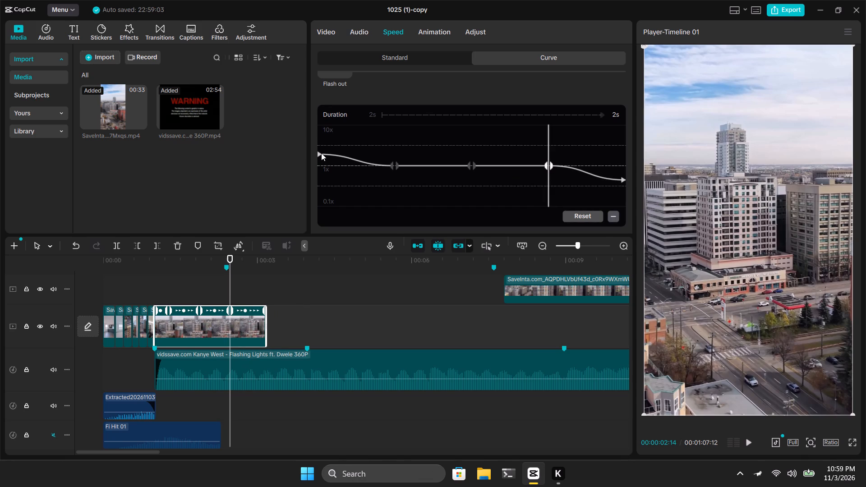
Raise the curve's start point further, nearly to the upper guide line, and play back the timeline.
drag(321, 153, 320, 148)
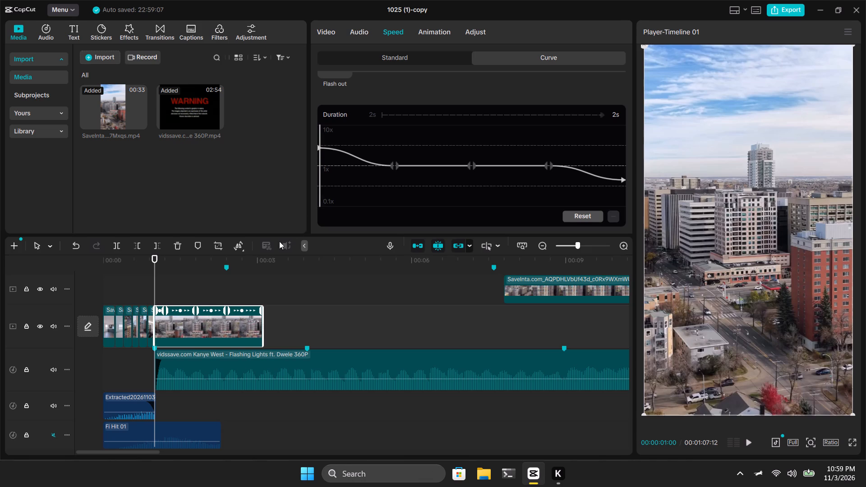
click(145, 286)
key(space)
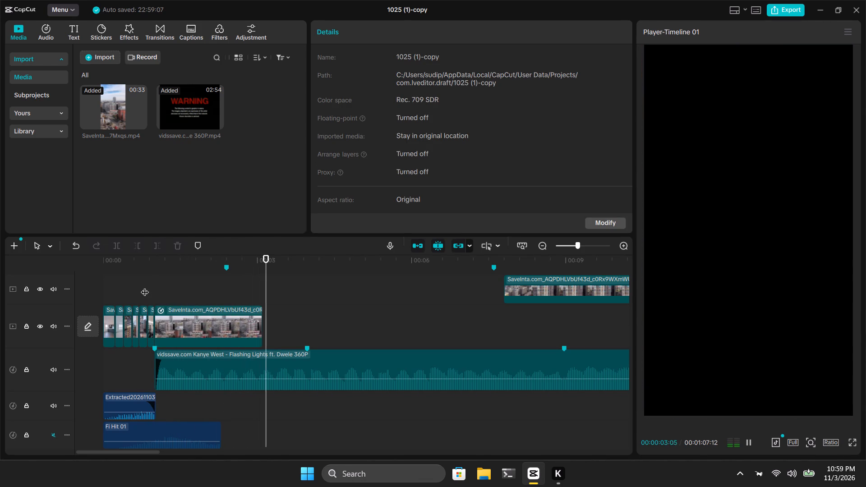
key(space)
Delete the second and fourth points from the long aerial clip's speed curve, keeping only the middle point between the two ends.
click(203, 332)
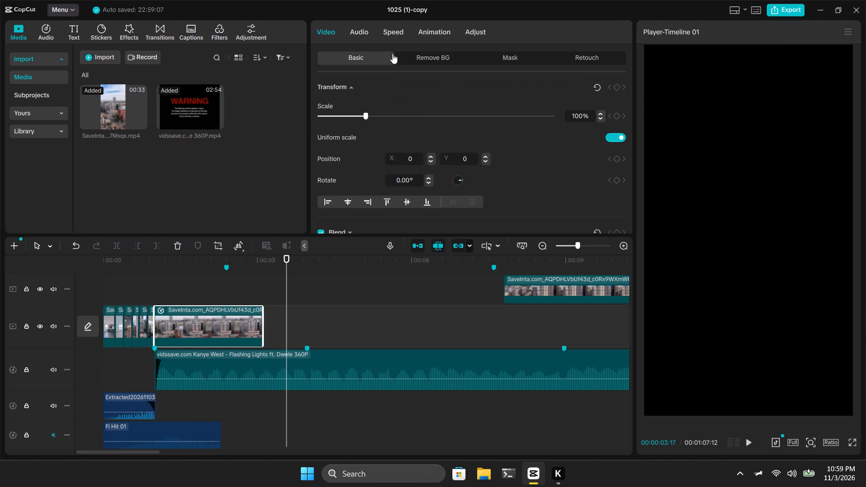
click(440, 28)
click(396, 28)
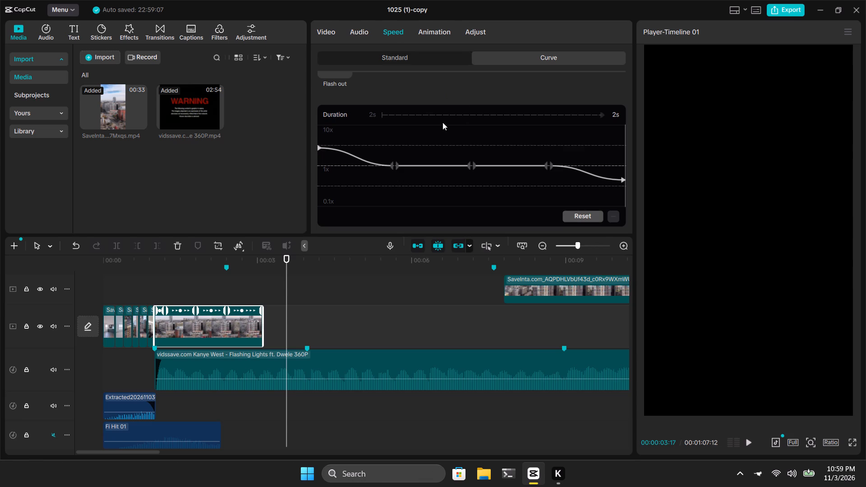
scroll(431, 142, down, 1)
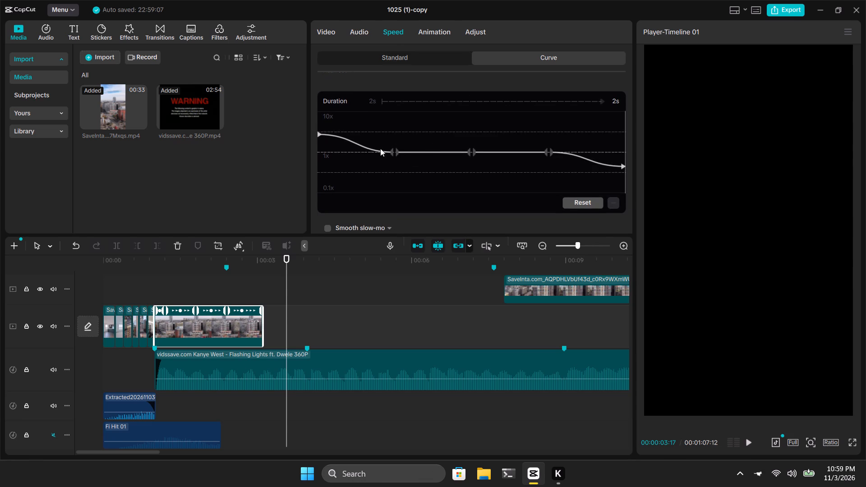
click(396, 153)
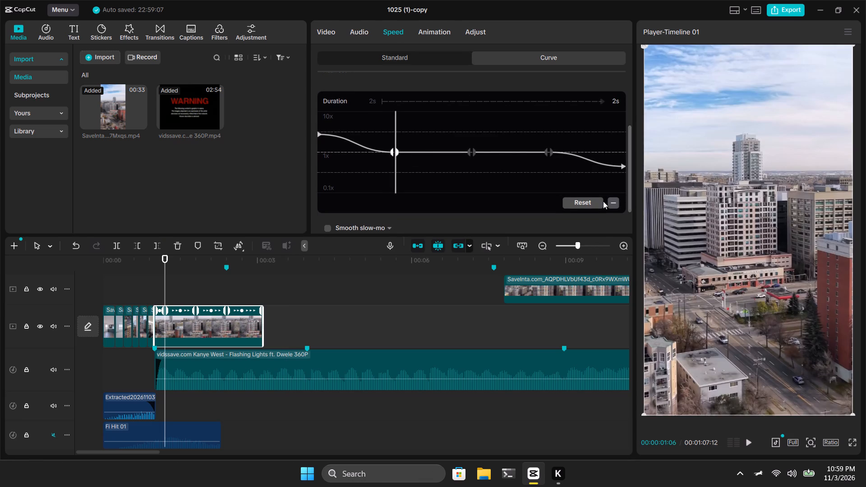
click(611, 201)
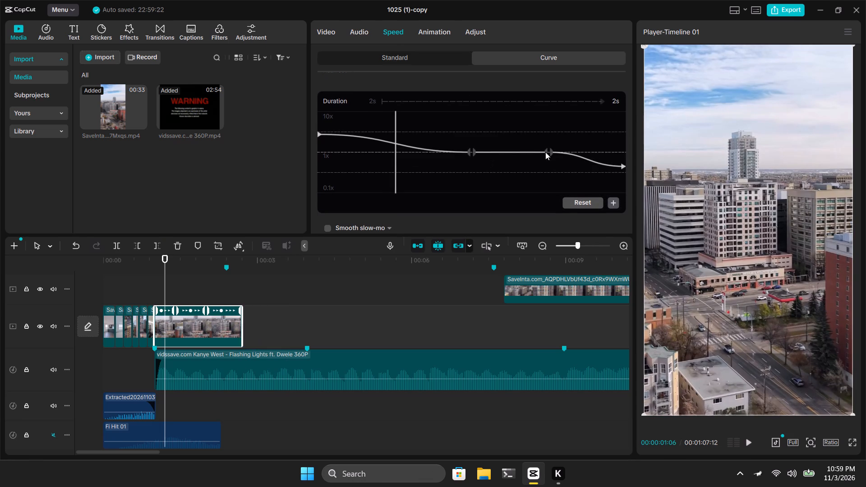
click(547, 152)
click(610, 202)
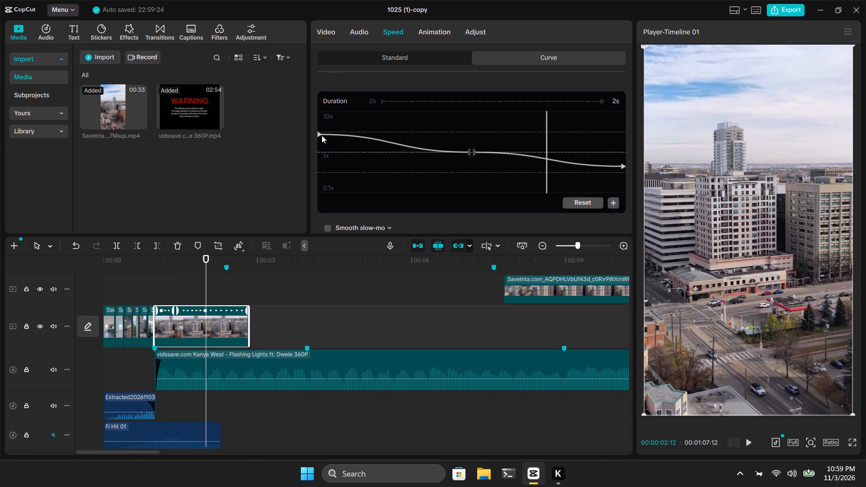
Steepen the ramp by raising the curve's start point above the upper guide line and lowering its end point to about 0.44x.
drag(322, 135, 323, 125)
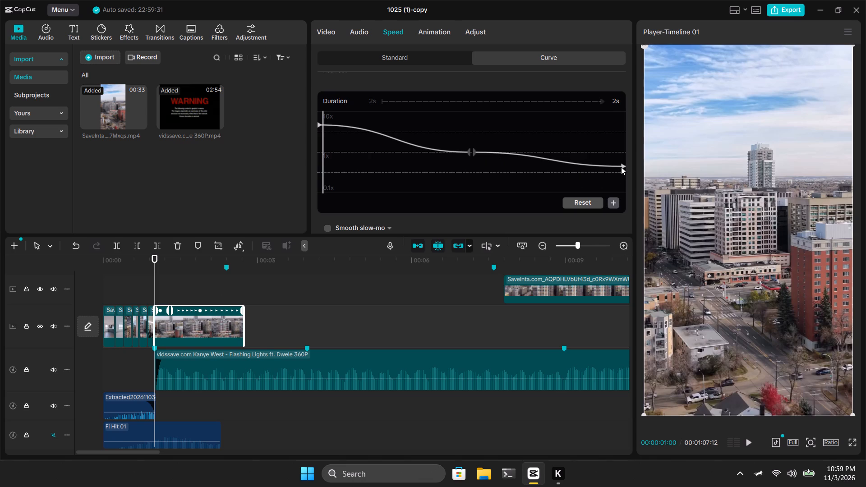
drag(621, 167, 602, 187)
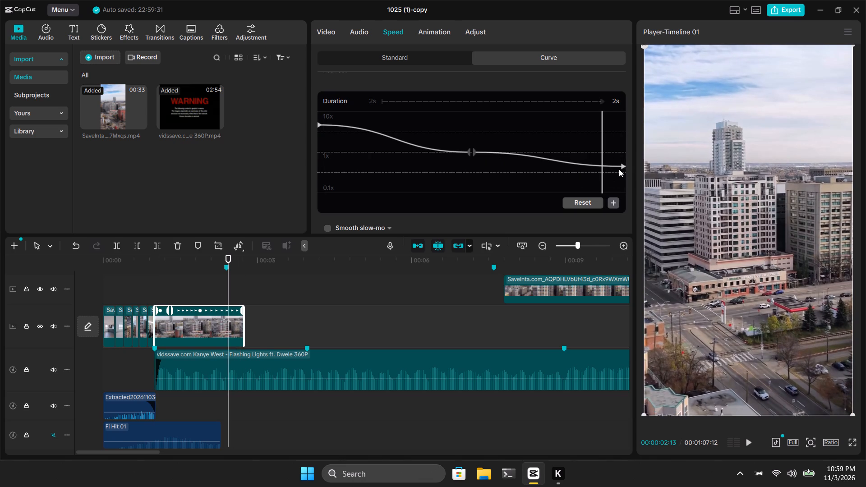
drag(623, 165, 622, 175)
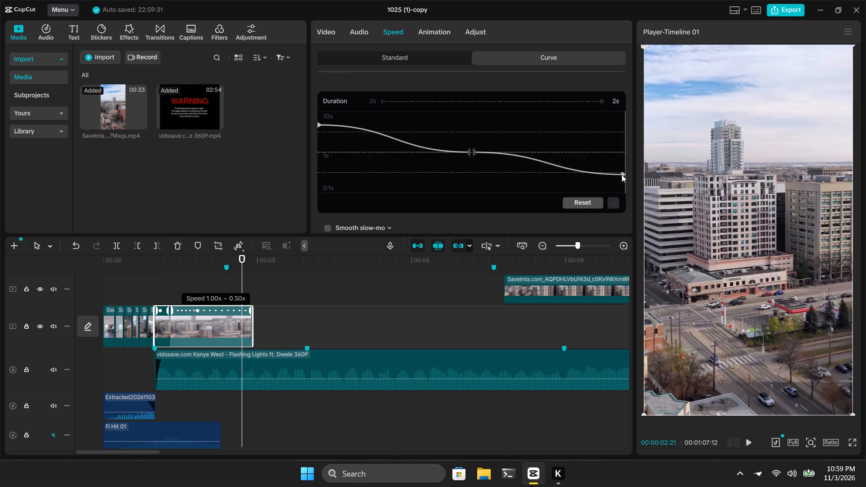
drag(622, 175, 622, 177)
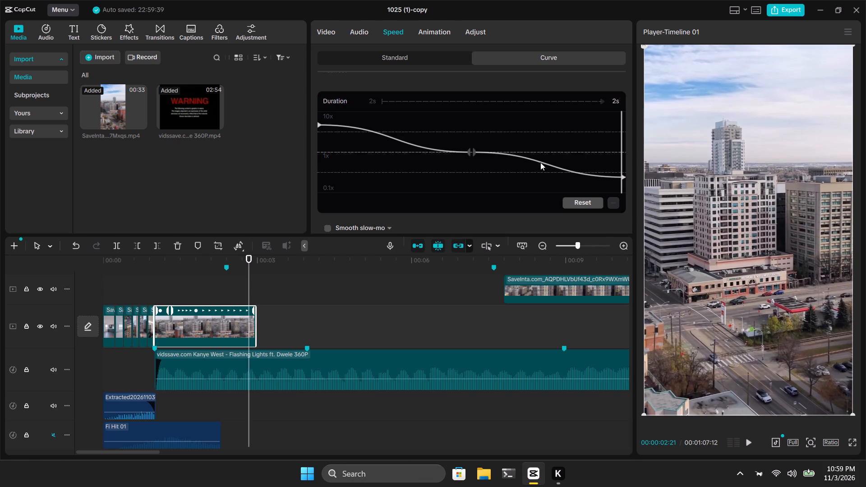
Add a curve point about three quarters along, lower its outgoing side to about 0.60x, and shift the point slightly earlier.
click(540, 162)
drag(540, 162, 547, 173)
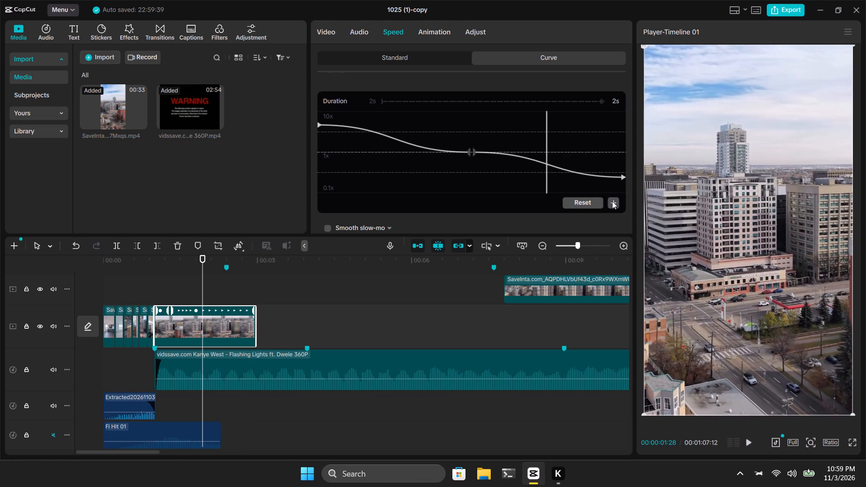
click(612, 201)
drag(550, 164, 550, 171)
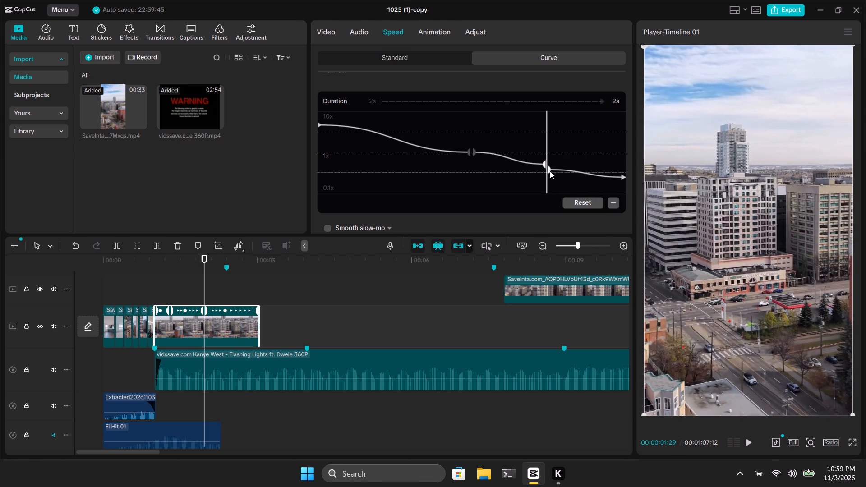
drag(550, 171, 545, 172)
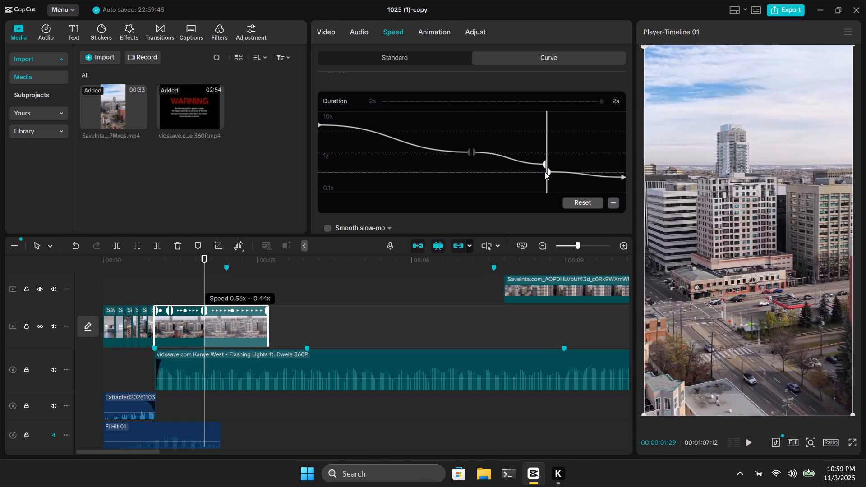
drag(545, 172, 543, 170)
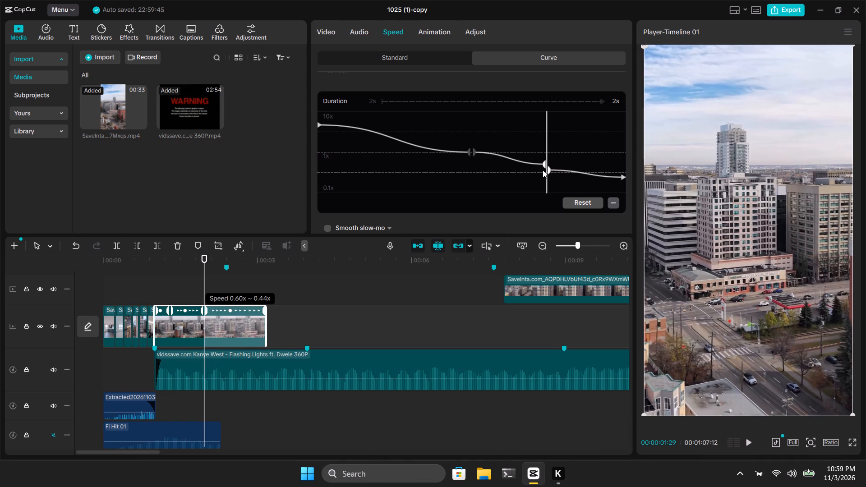
drag(543, 170, 540, 170)
Replay the long aerial clip from its start to examine the speed ramp against the music.
click(369, 145)
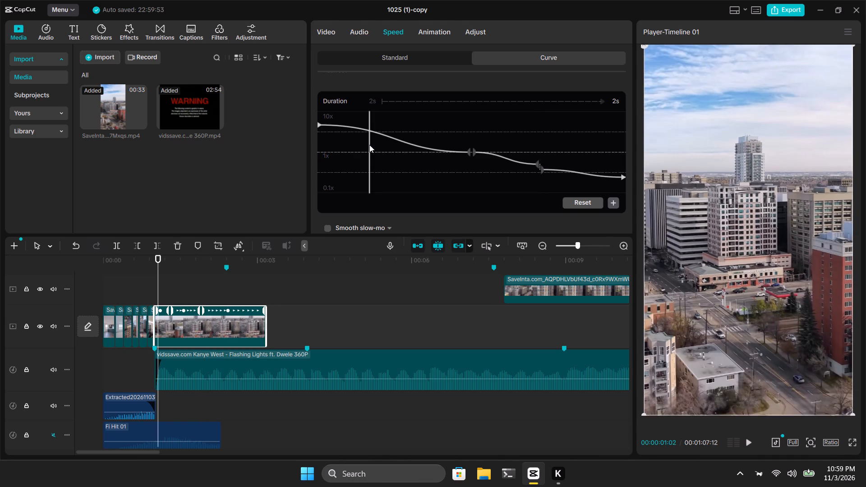
drag(369, 145, 304, 169)
key(space)
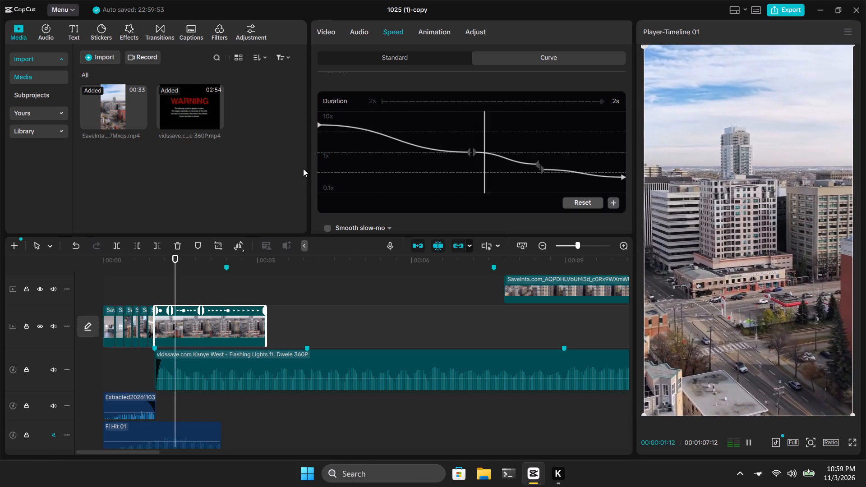
key(space)
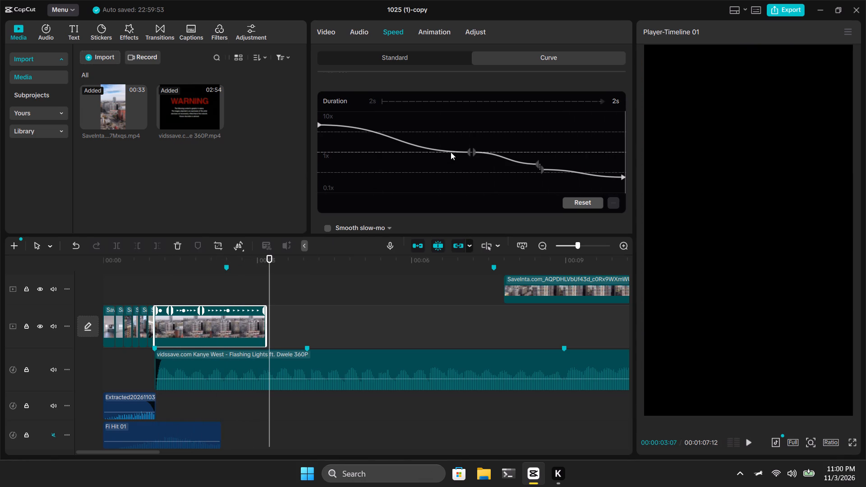
scroll(451, 152, down, 4)
scroll(455, 152, up, 4)
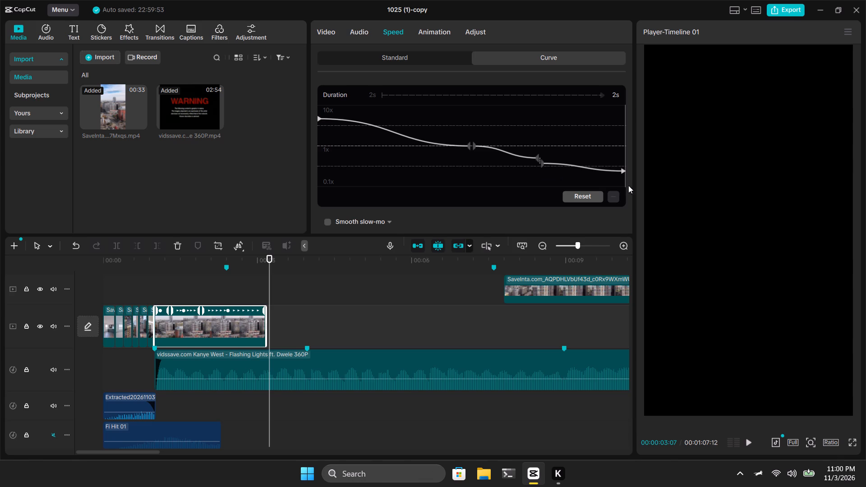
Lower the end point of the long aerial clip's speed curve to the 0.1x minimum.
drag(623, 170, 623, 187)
Replay the opening clips and the long aerial clip to examine the slower ending against the music.
click(505, 125)
drag(505, 125, 293, 129)
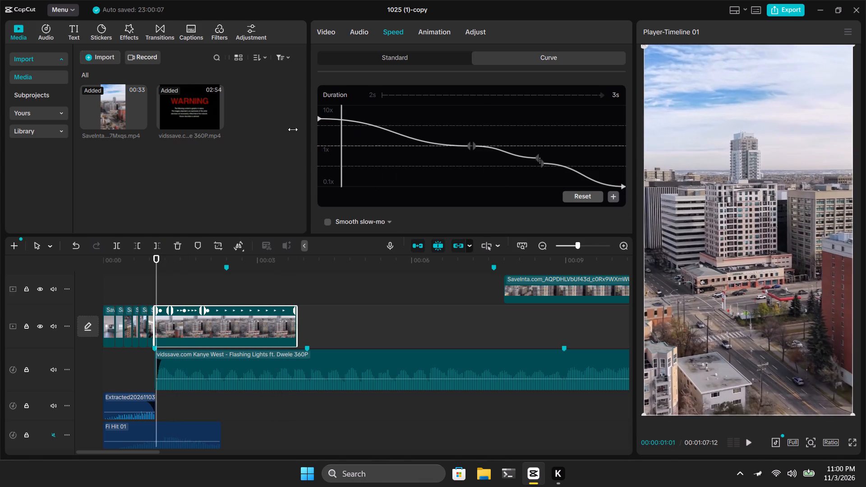
drag(293, 129, 277, 129)
key(space)
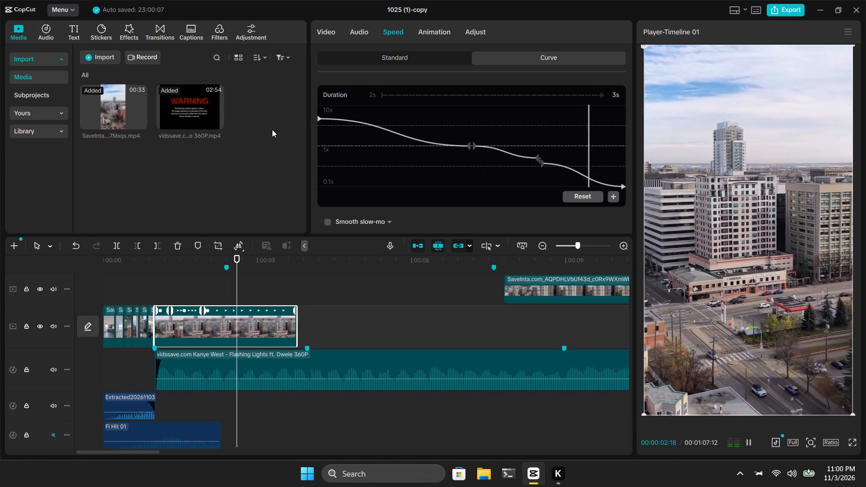
key(space)
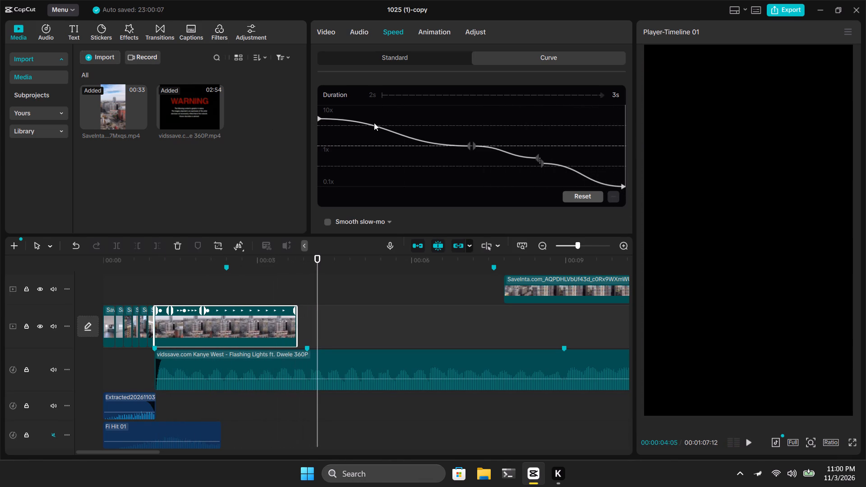
click(151, 286)
key(space)
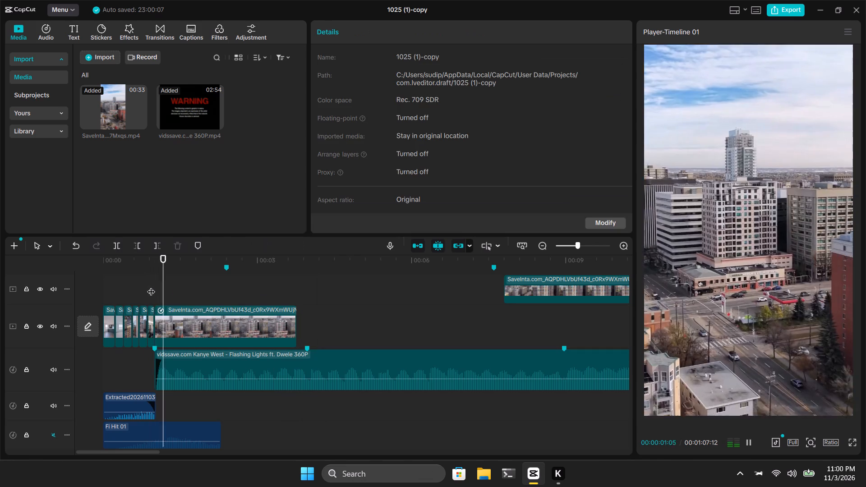
key(space)
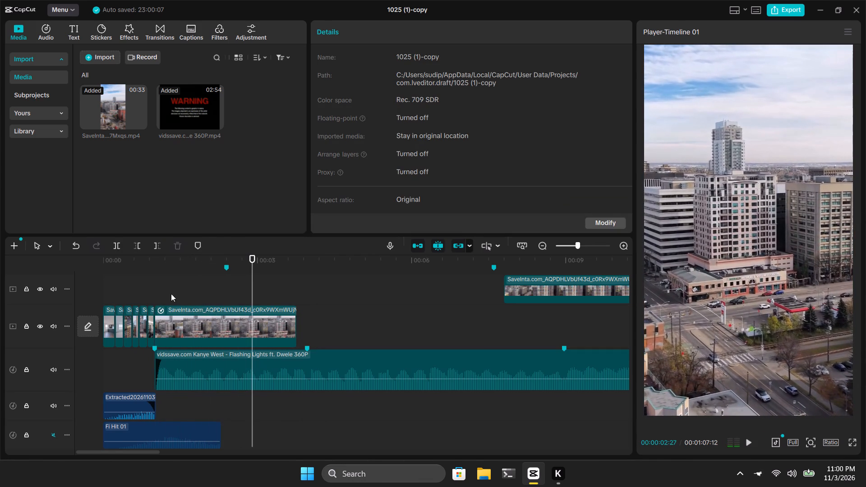
click(128, 285)
key(space)
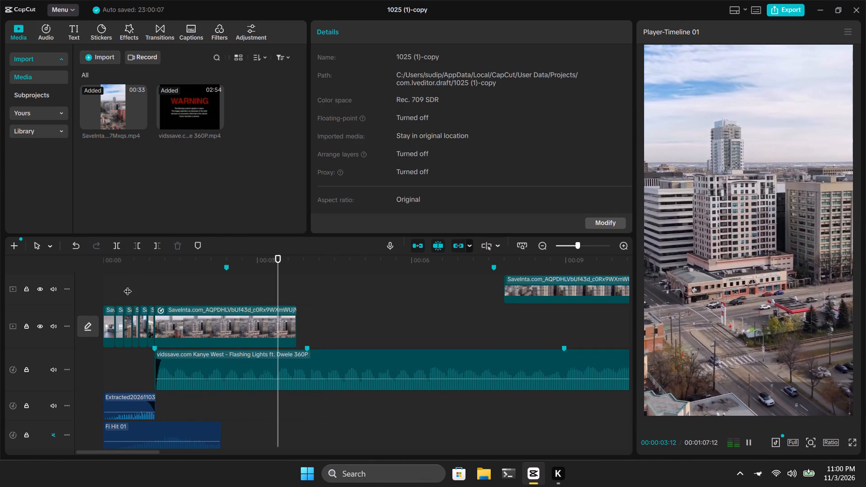
key(space)
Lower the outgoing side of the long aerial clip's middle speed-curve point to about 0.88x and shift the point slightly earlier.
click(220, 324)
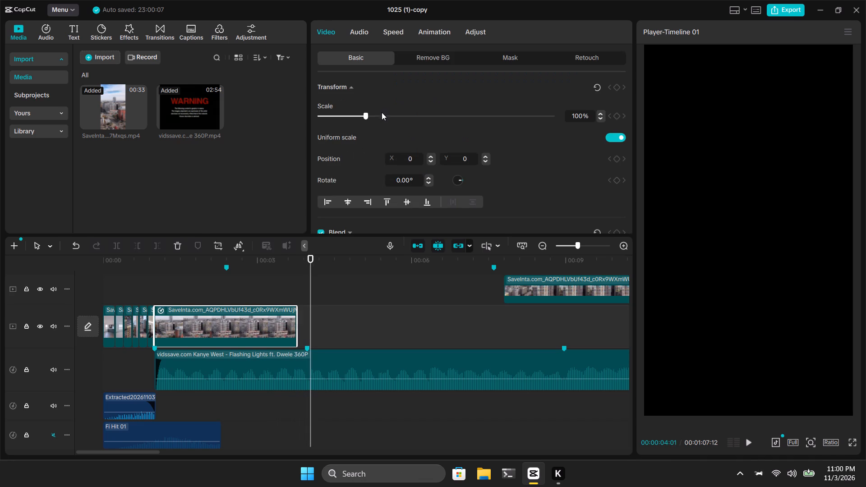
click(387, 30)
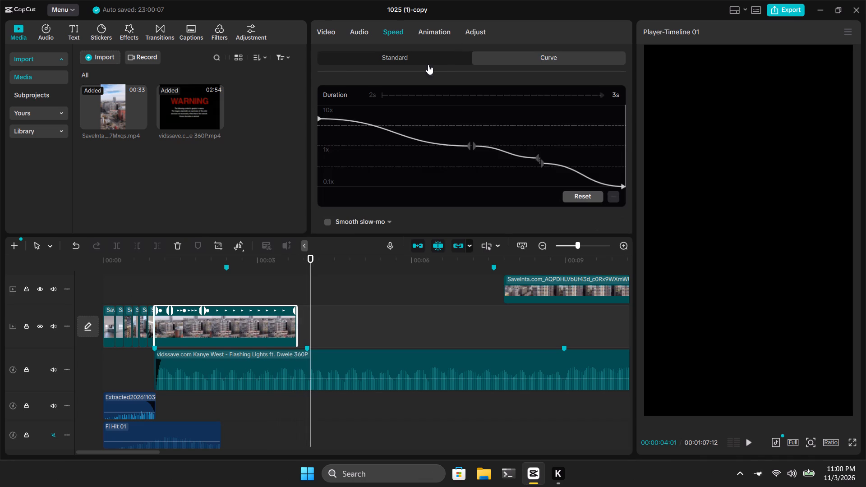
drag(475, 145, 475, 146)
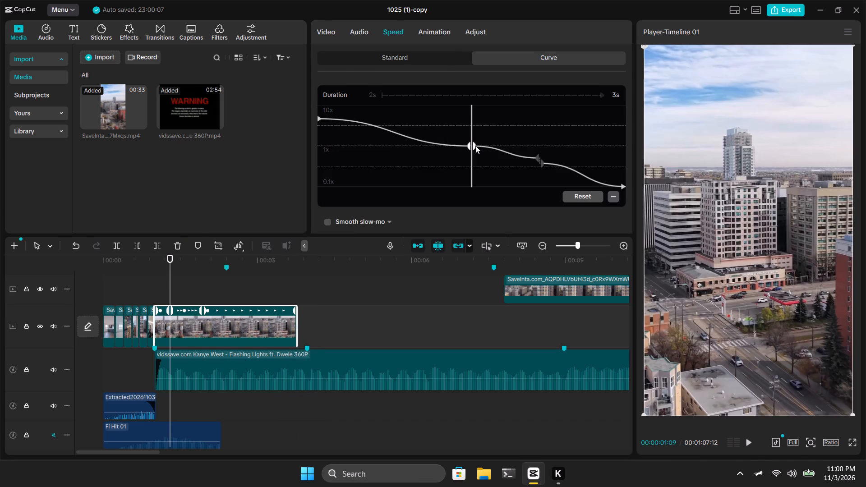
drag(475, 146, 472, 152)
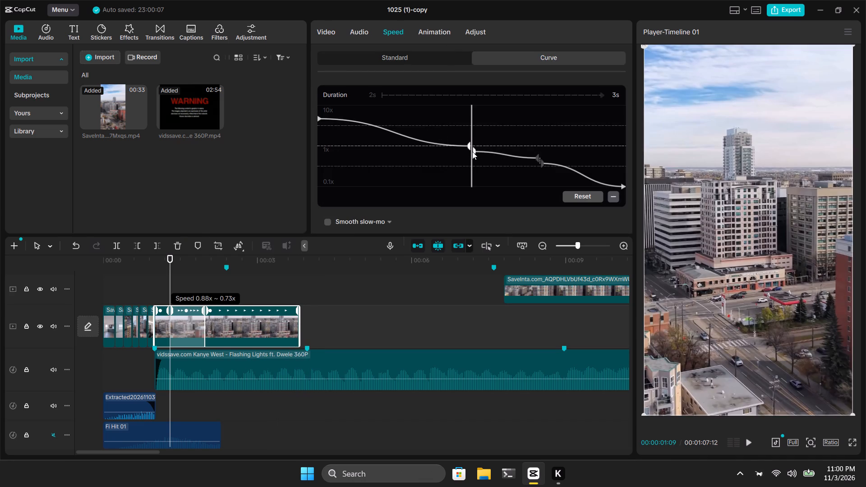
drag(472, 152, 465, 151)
Apply the Flash in speed-curve preset to the long aerial clip in place of the custom curve.
scroll(424, 131, up, 4)
click(408, 62)
click(512, 57)
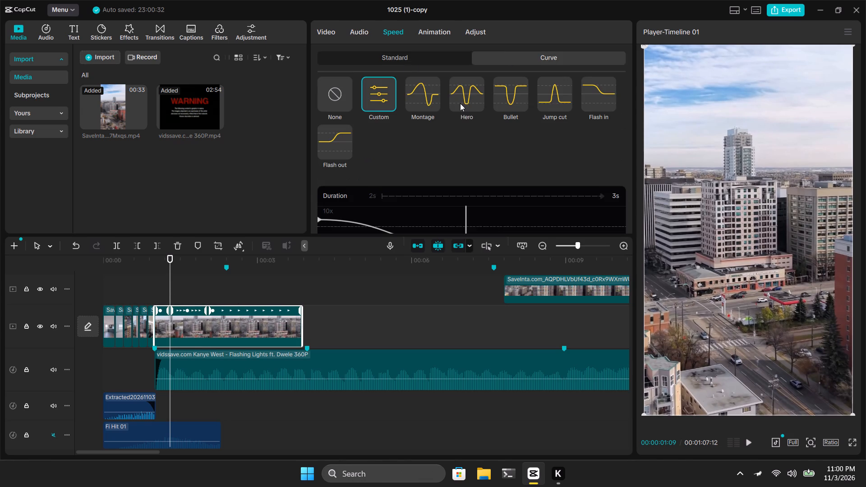
click(591, 102)
Lower the end point of the Flash in curve to the 0.1x minimum.
scroll(541, 151, down, 9)
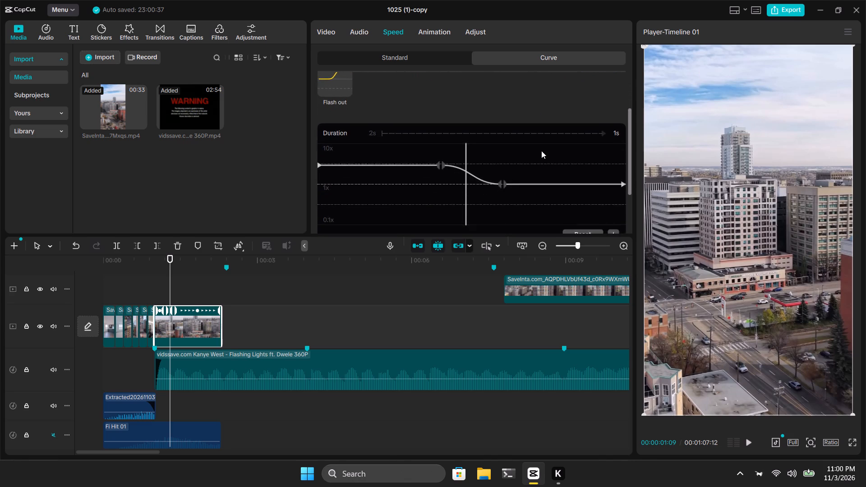
scroll(541, 151, down, 7)
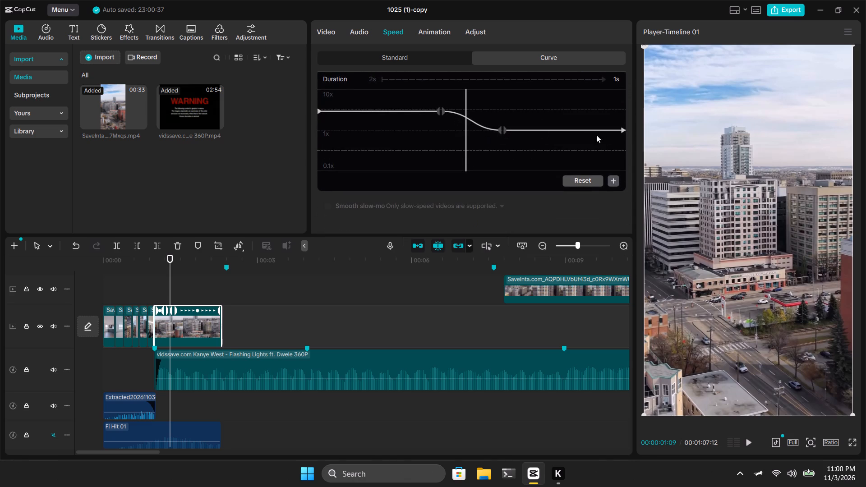
drag(623, 129, 622, 145)
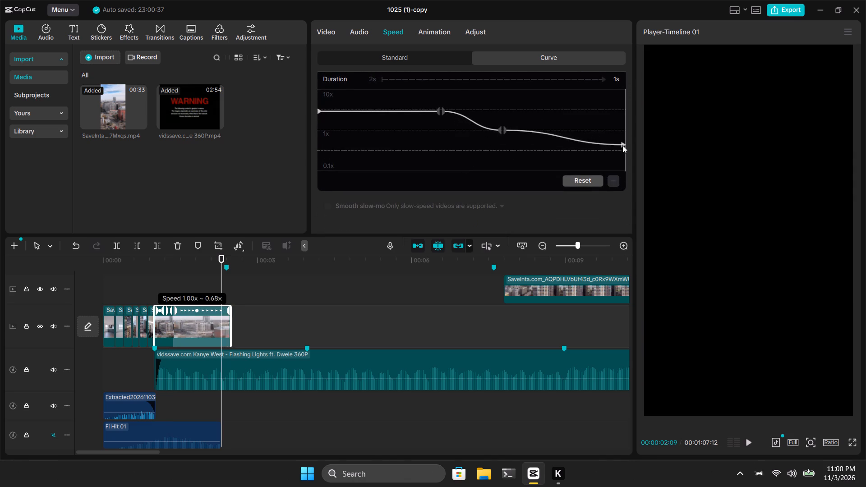
drag(622, 145, 632, 172)
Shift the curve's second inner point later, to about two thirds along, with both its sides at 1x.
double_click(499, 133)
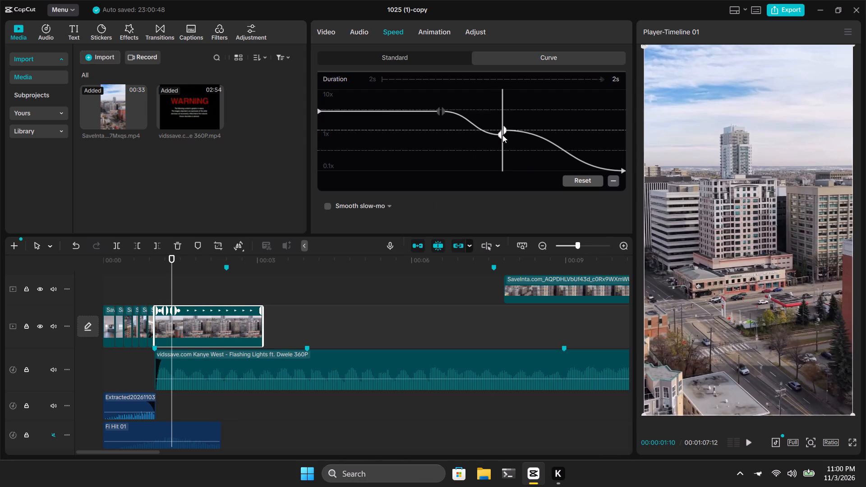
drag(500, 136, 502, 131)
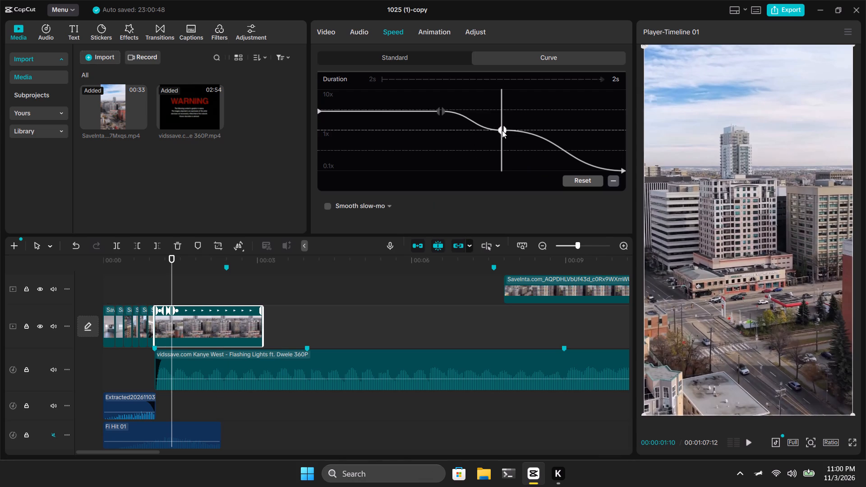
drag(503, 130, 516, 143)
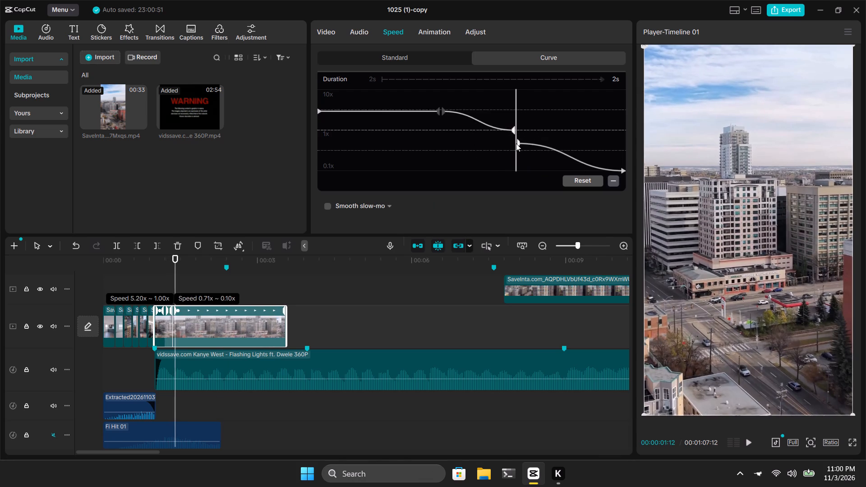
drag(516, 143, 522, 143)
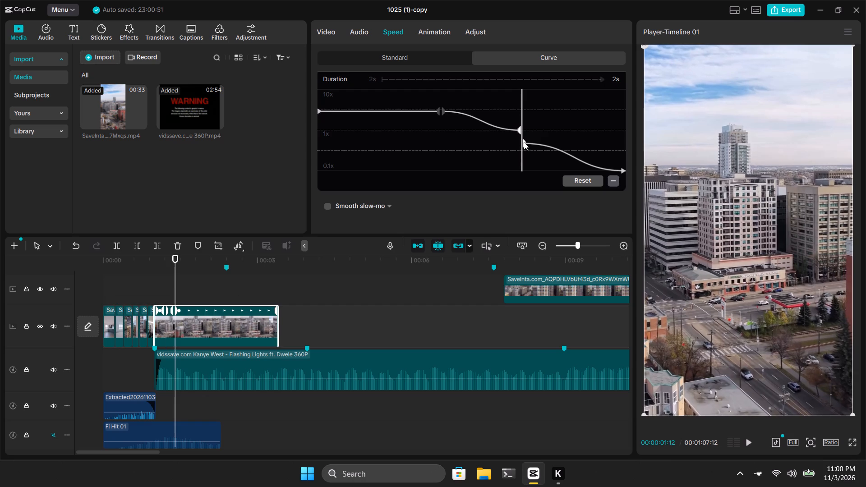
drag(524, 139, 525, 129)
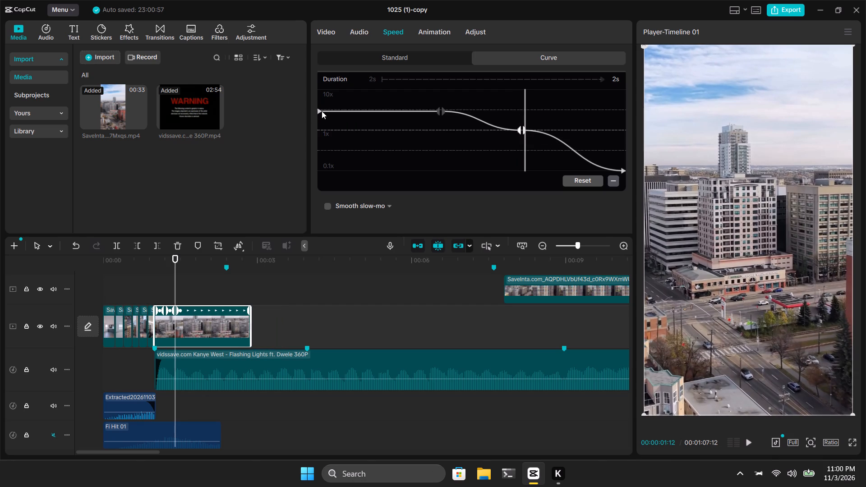
Raise the curve's start point to about 9.47x, near the 10x upper limit.
drag(322, 111, 318, 96)
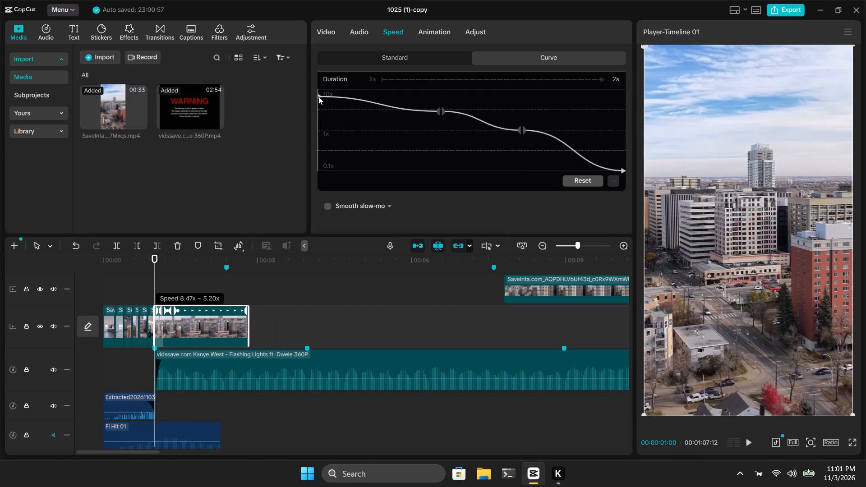
drag(318, 96, 318, 91)
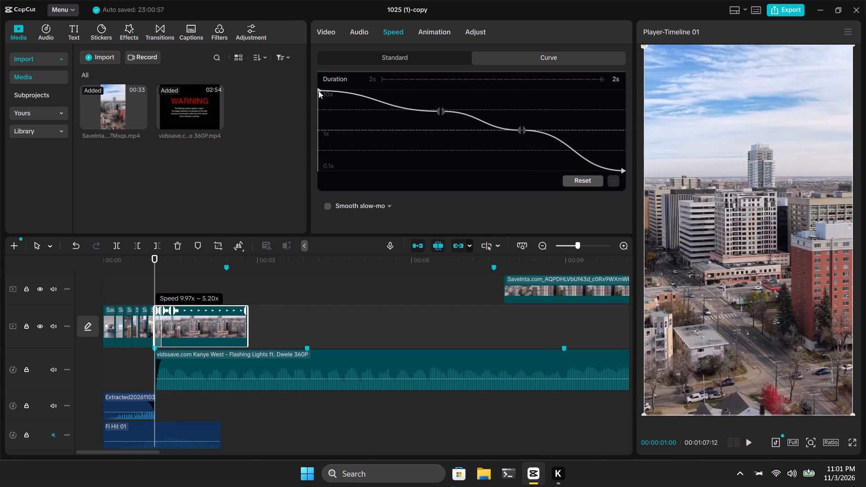
drag(318, 91, 318, 92)
Move the curve's first inner point earlier, to about one fifth along, and lower it to about 4.38x.
click(440, 113)
drag(440, 113, 439, 113)
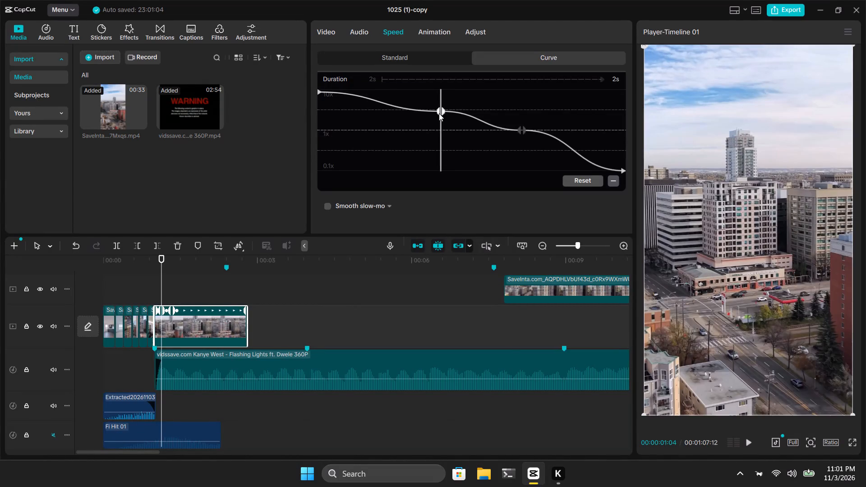
drag(439, 113, 382, 120)
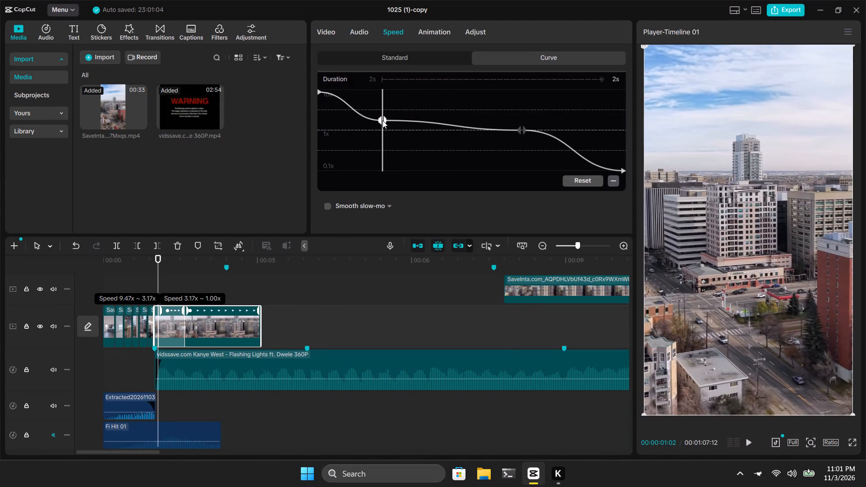
drag(382, 120, 363, 119)
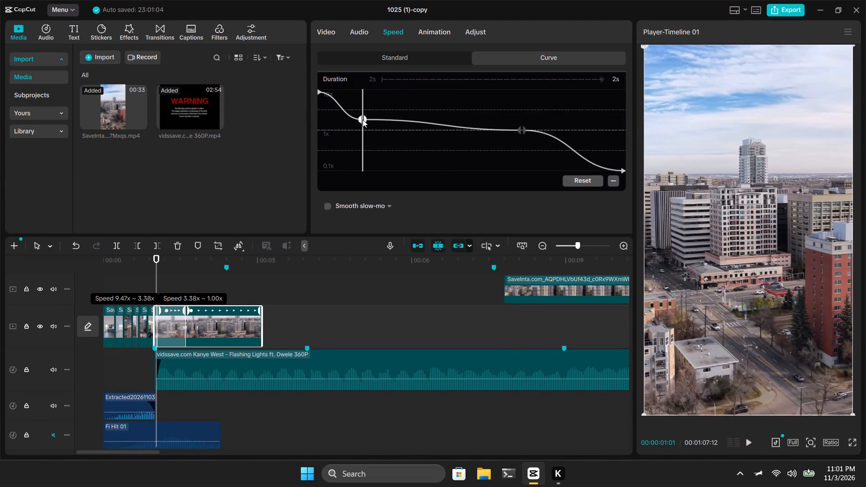
drag(363, 119, 347, 126)
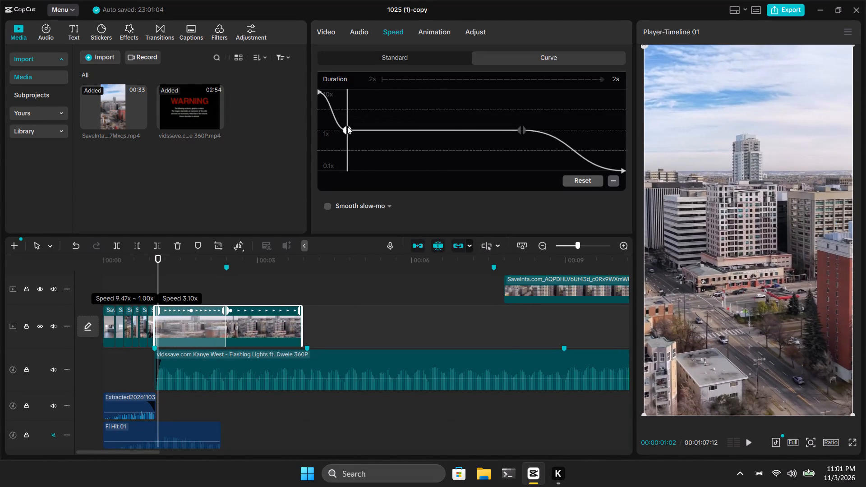
drag(347, 126, 374, 119)
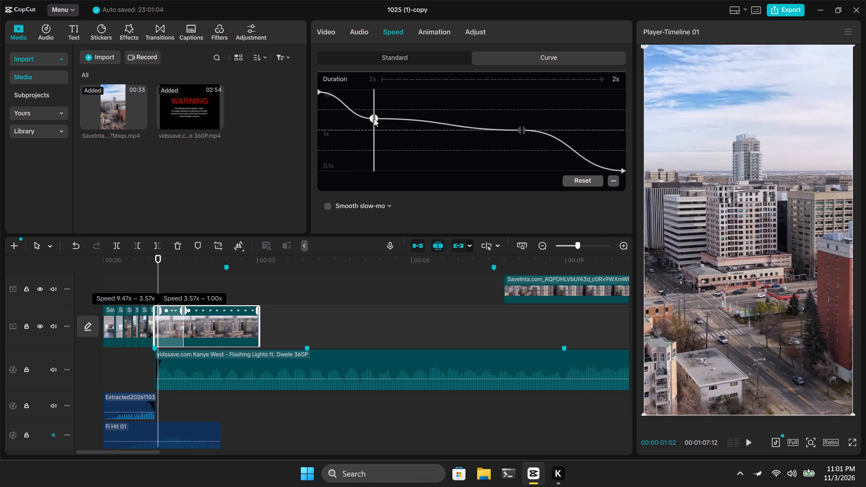
drag(374, 119, 377, 116)
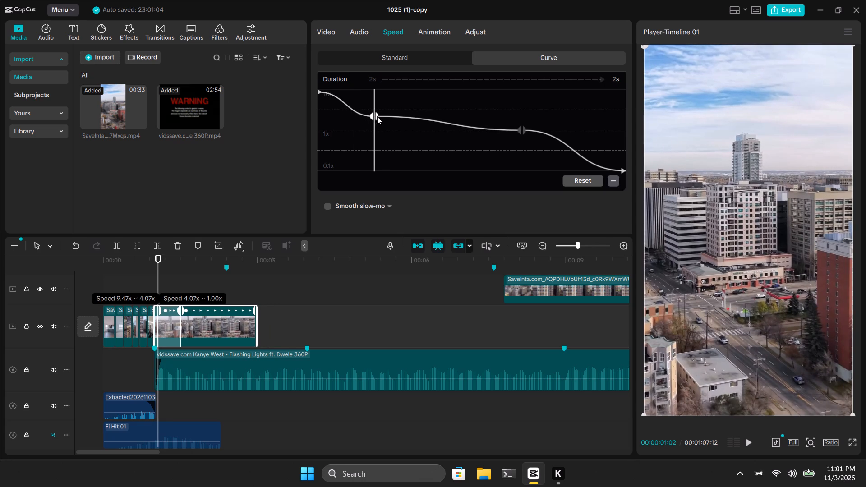
drag(377, 116, 382, 115)
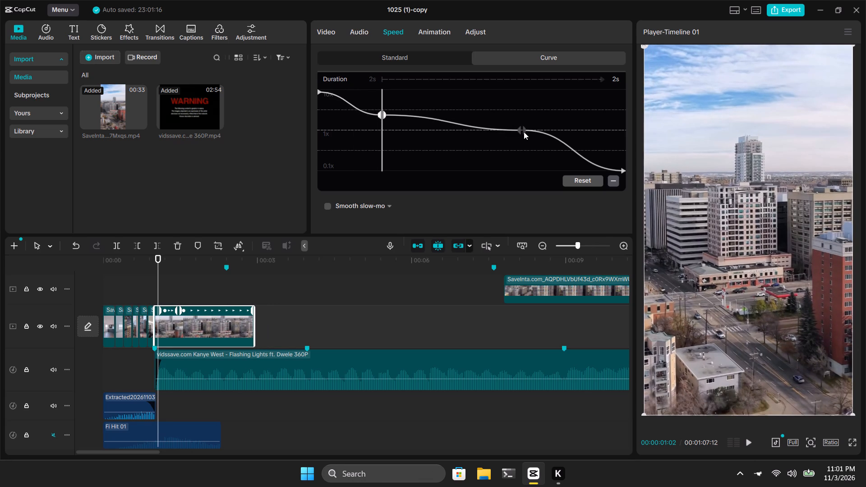
Move the second inner point earlier, to just past the curve's middle, and lower its outgoing side slightly below 1x.
drag(524, 130, 501, 145)
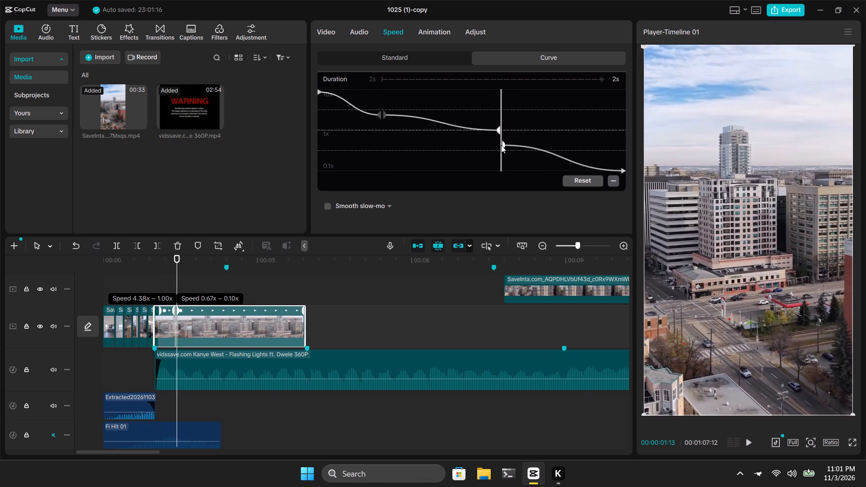
drag(501, 145, 492, 133)
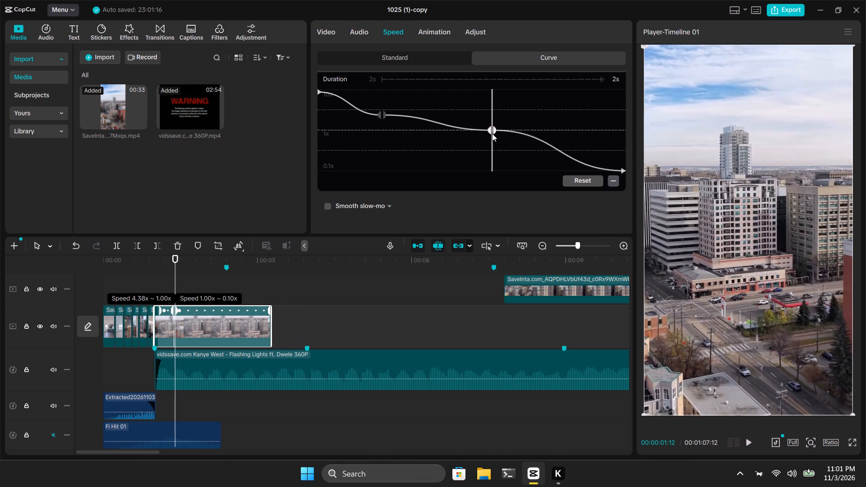
drag(492, 133, 492, 136)
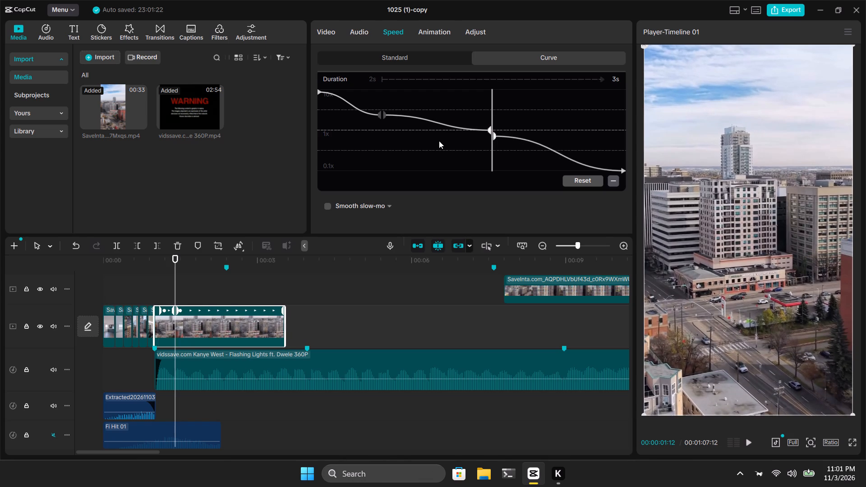
Replay the long aerial clip from its start and from the preceding short clips to examine the reshaped ramp against the music.
click(389, 152)
drag(389, 152, 266, 166)
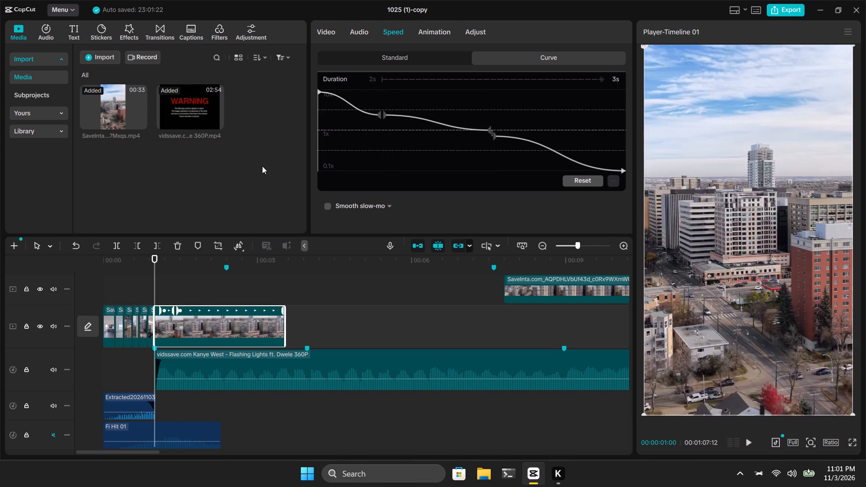
key(space)
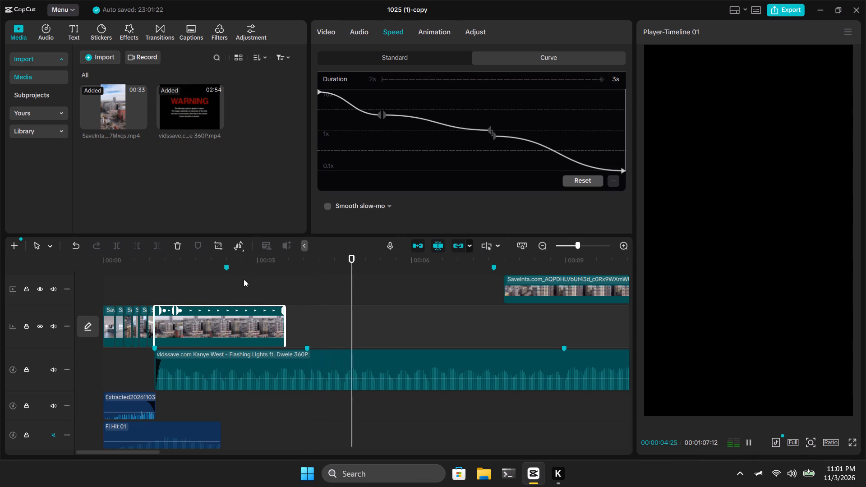
click(224, 289)
drag(224, 289, 145, 311)
key(space)
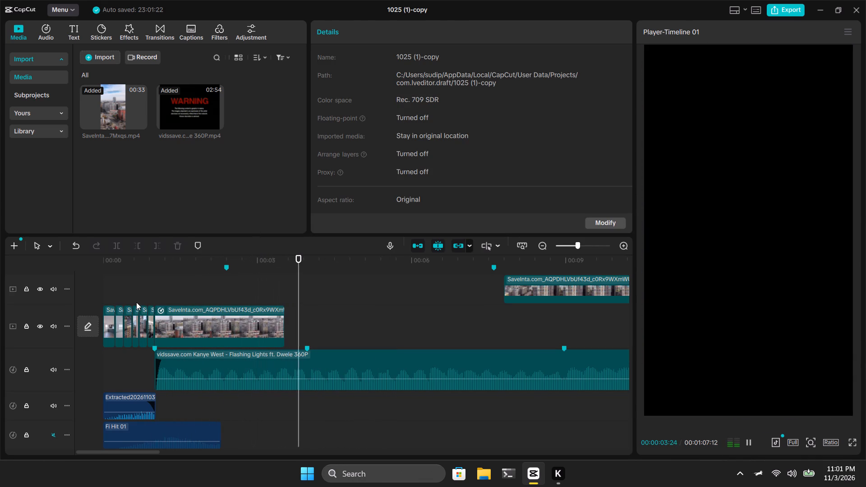
key(space)
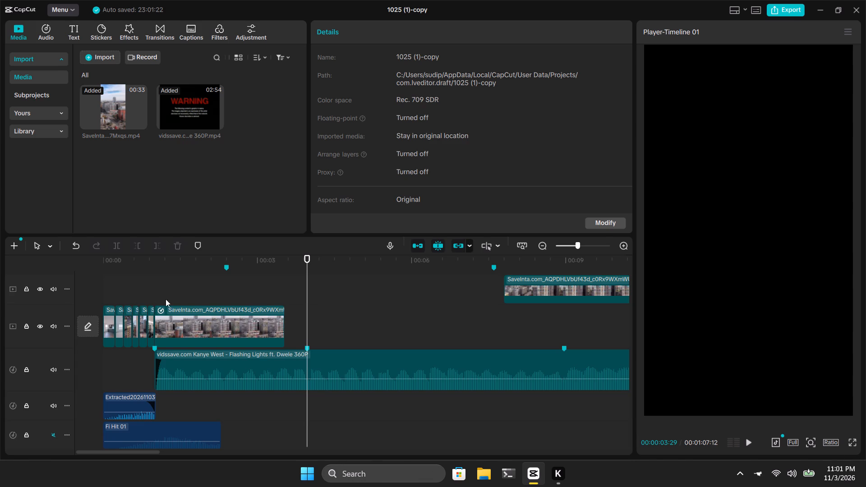
Replay the long aerial clip from its opening through its end to examine the speed ramp against the music.
click(290, 290)
key(space)
key(space)
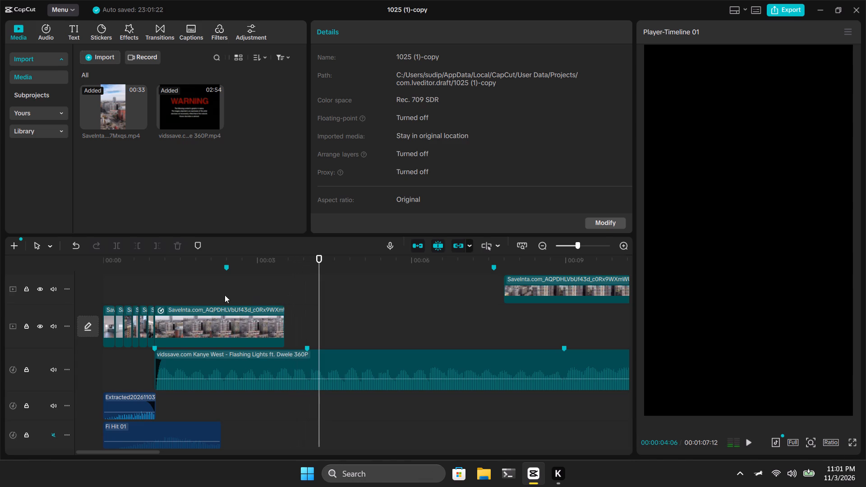
click(164, 285)
key(space)
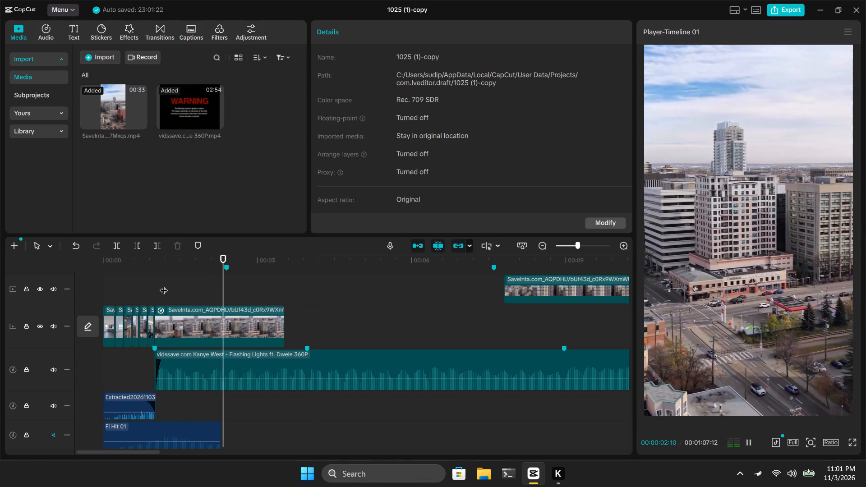
key(space)
click(164, 285)
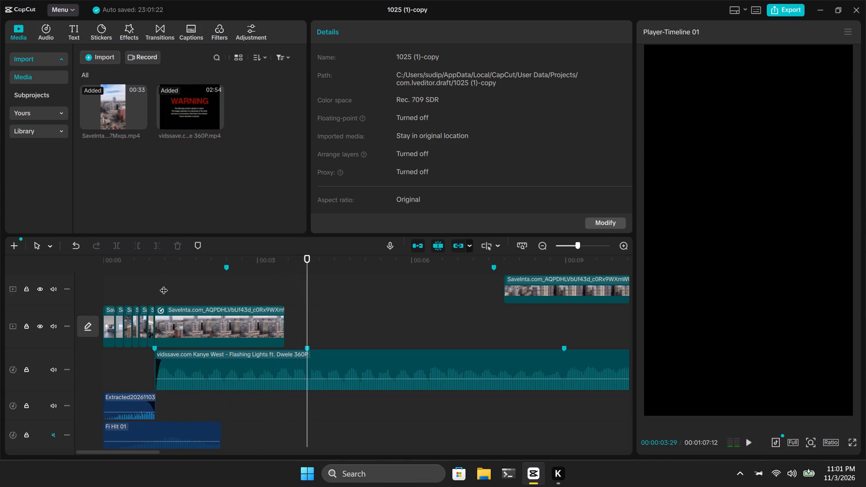
key(space)
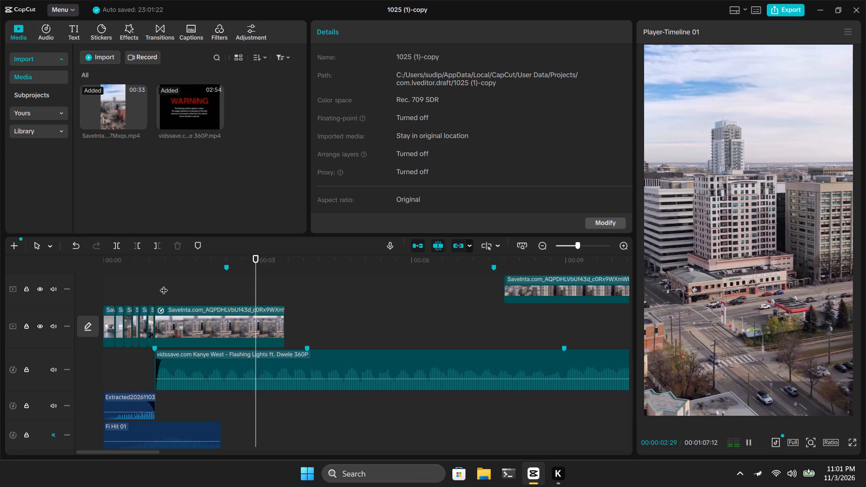
key(space)
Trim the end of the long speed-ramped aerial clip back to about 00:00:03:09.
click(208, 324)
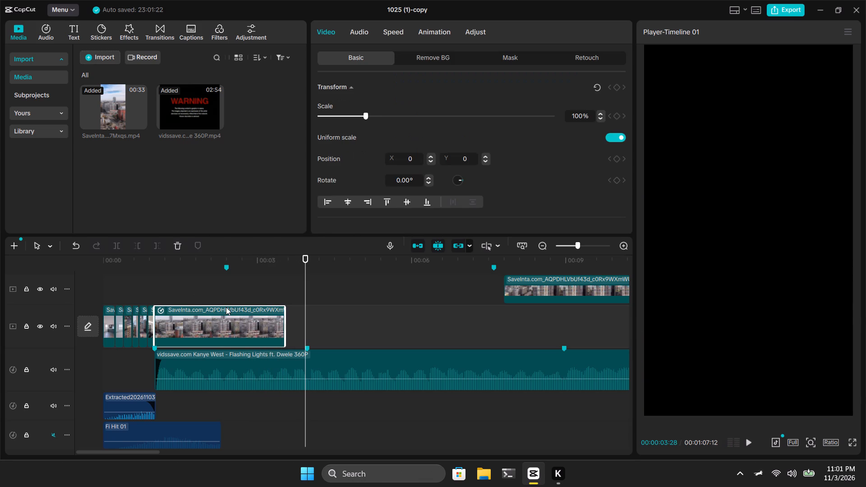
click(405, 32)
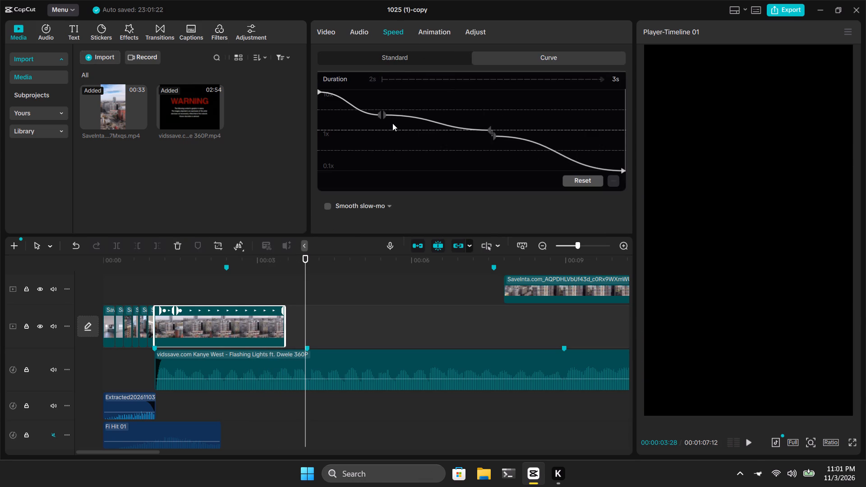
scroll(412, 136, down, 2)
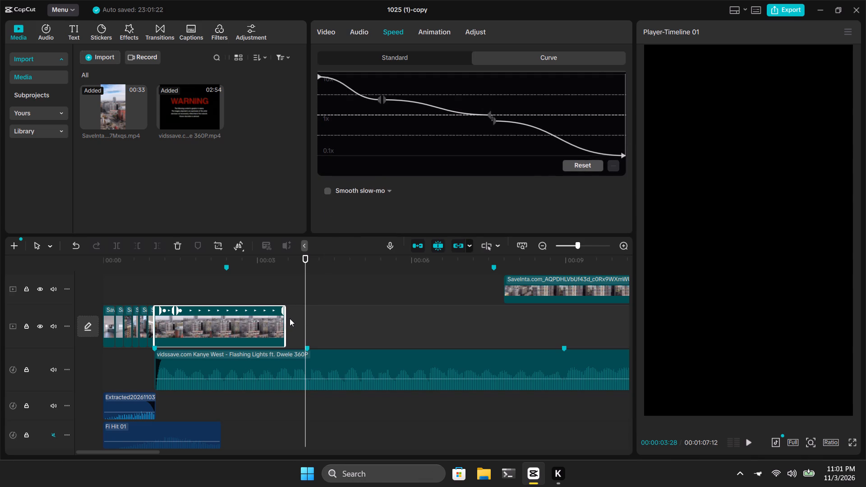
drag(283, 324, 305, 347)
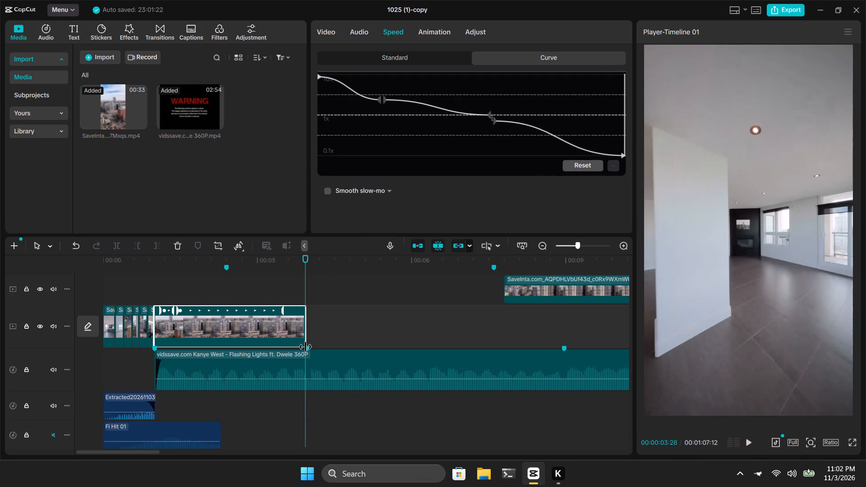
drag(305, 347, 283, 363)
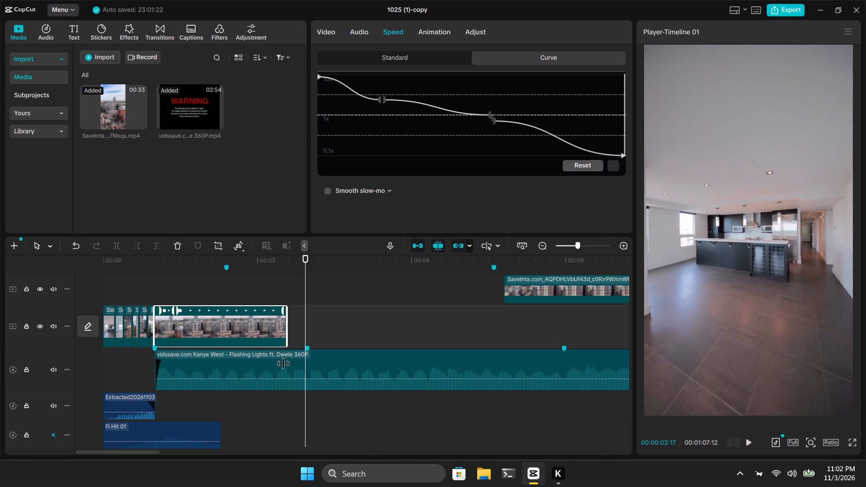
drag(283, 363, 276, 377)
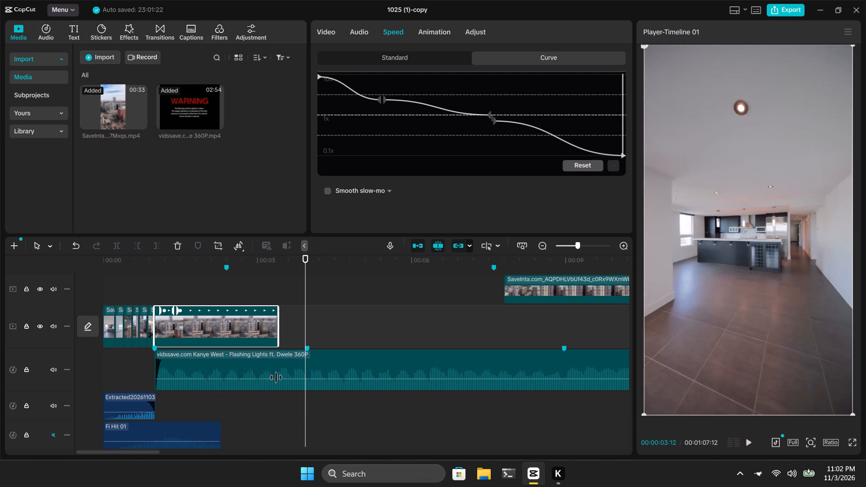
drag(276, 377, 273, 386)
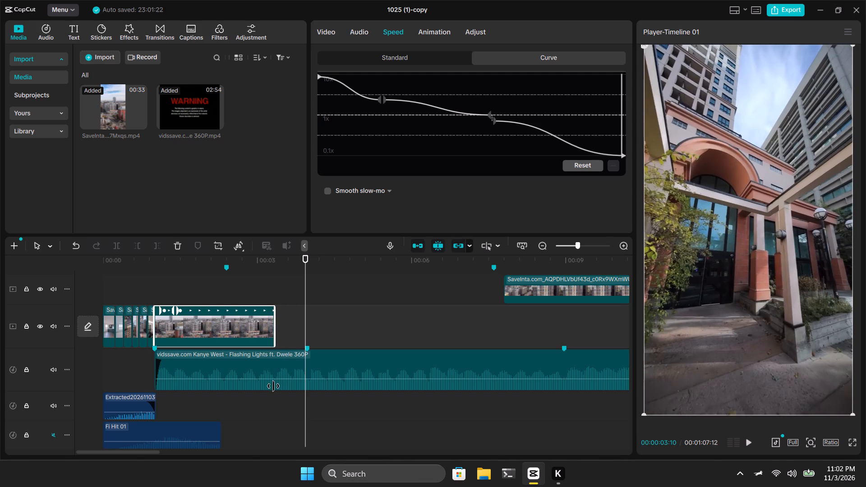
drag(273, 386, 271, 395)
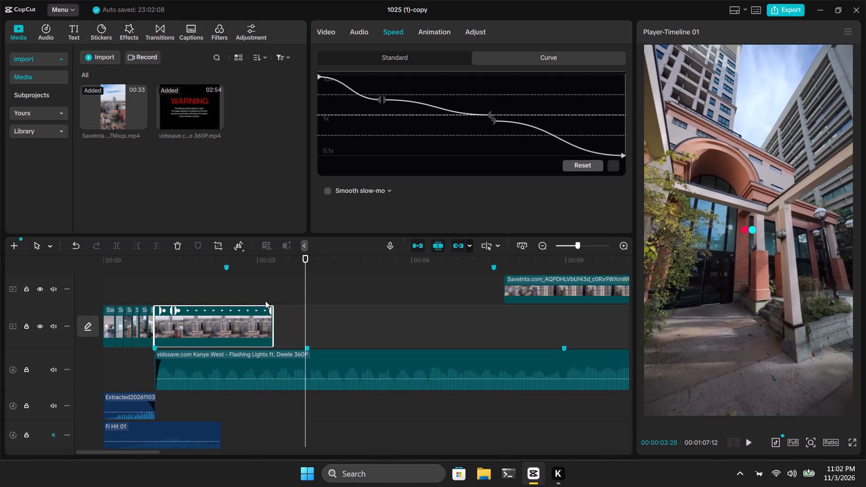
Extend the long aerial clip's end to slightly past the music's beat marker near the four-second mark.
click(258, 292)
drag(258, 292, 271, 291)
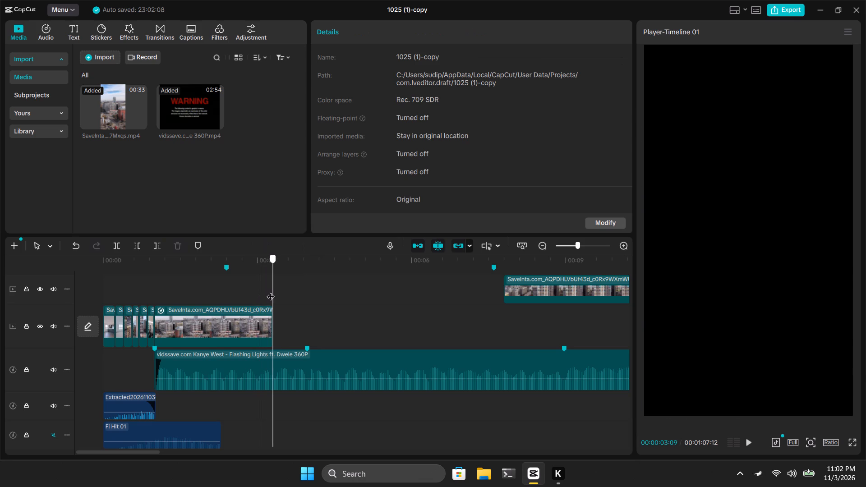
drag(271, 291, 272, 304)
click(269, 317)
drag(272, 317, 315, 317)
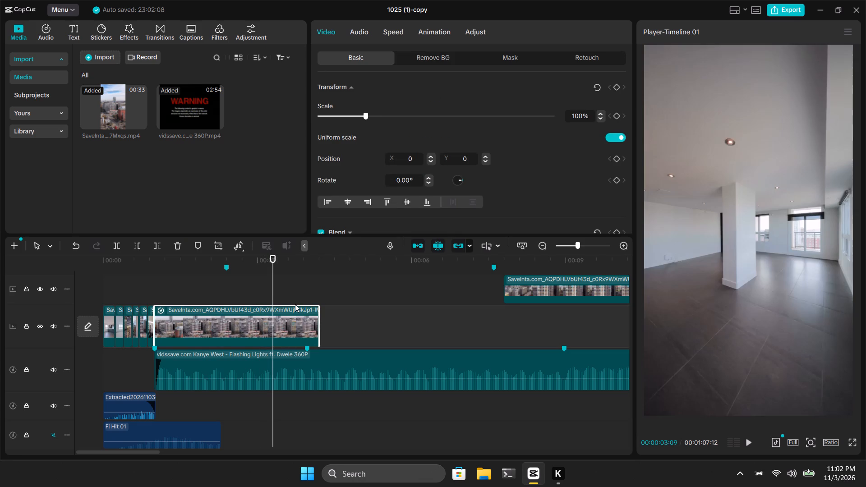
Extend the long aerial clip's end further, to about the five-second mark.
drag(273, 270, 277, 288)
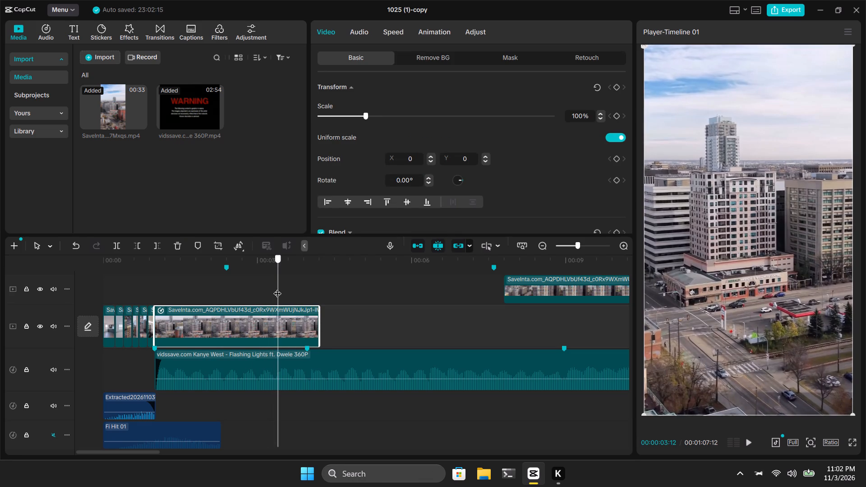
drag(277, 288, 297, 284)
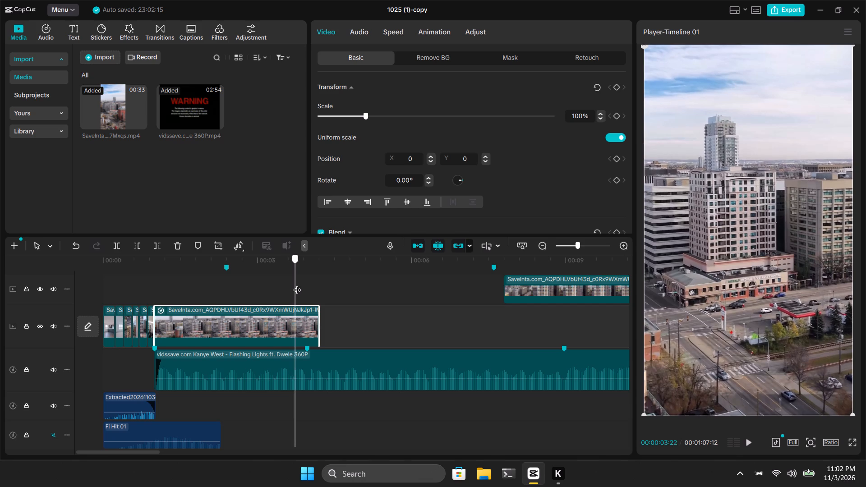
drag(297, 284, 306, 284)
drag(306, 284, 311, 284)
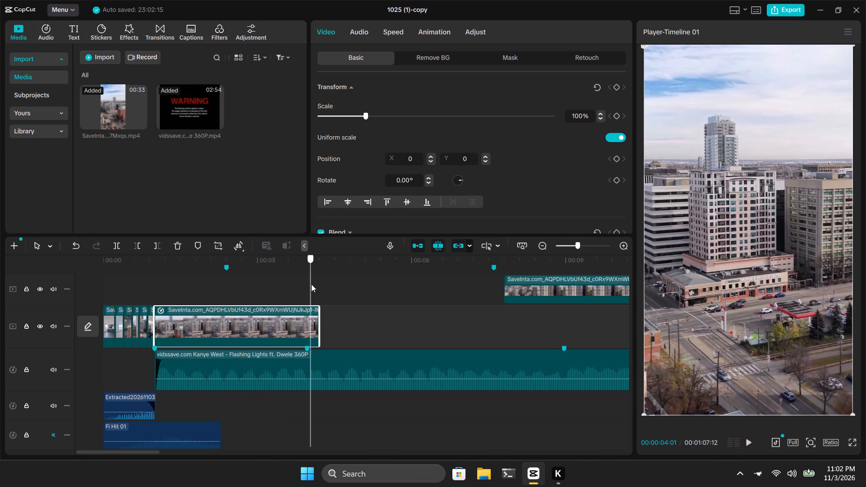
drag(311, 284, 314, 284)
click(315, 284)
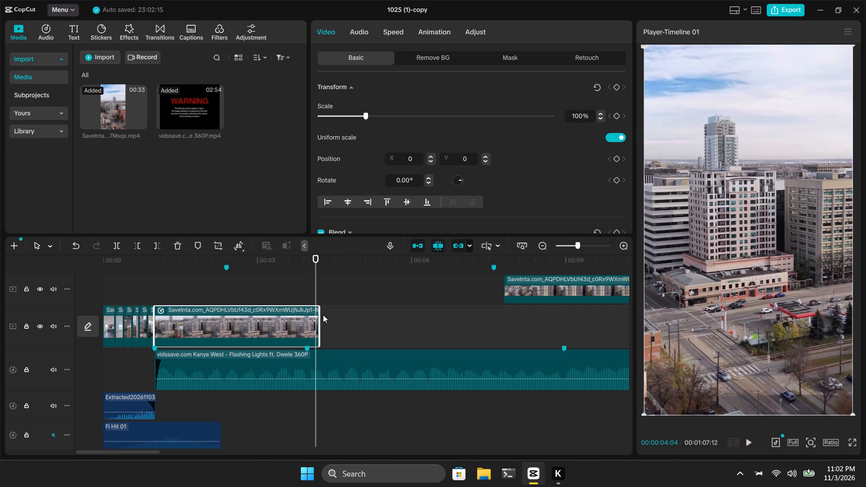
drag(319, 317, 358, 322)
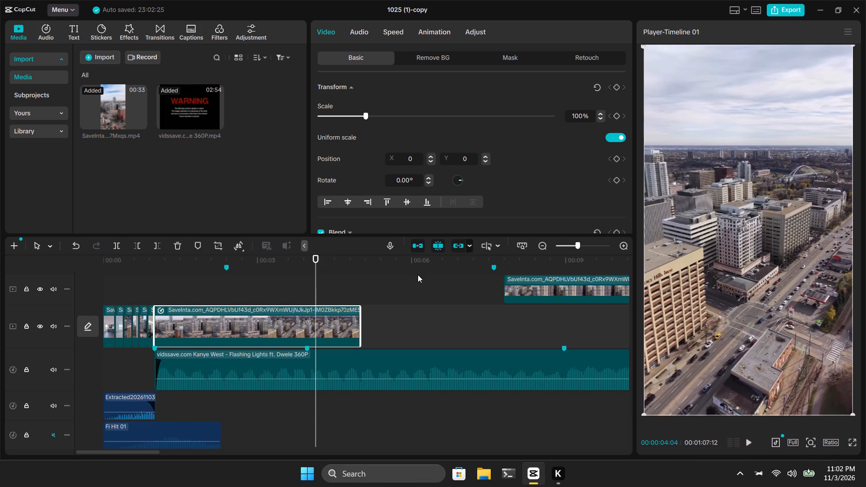
Scrub and replay the extended aerial clip around the two- to three-second marks to examine its ramp and camera movement.
drag(315, 279, 292, 284)
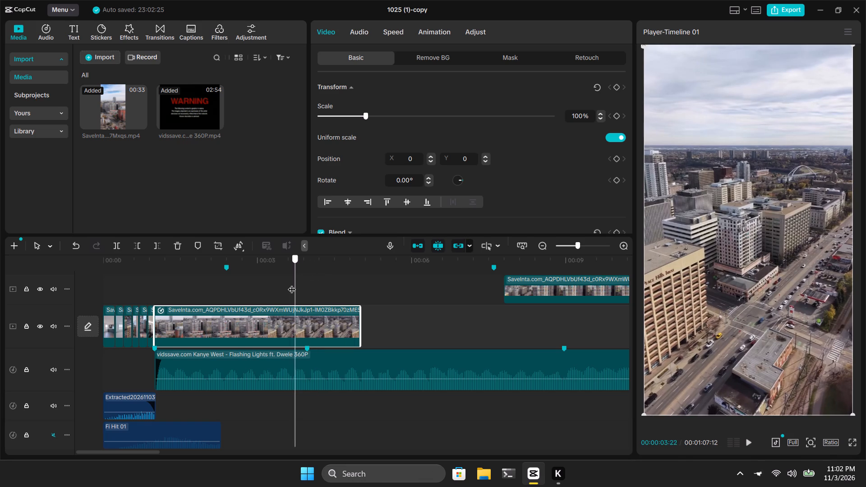
drag(292, 284, 255, 293)
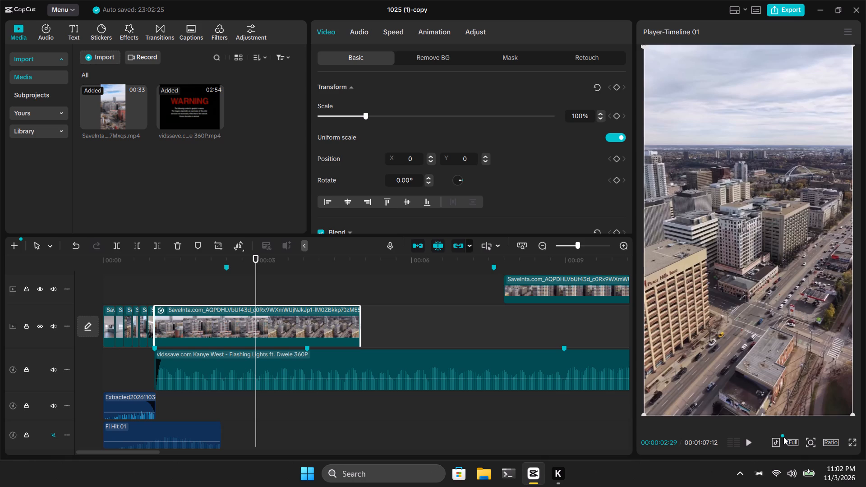
click(752, 441)
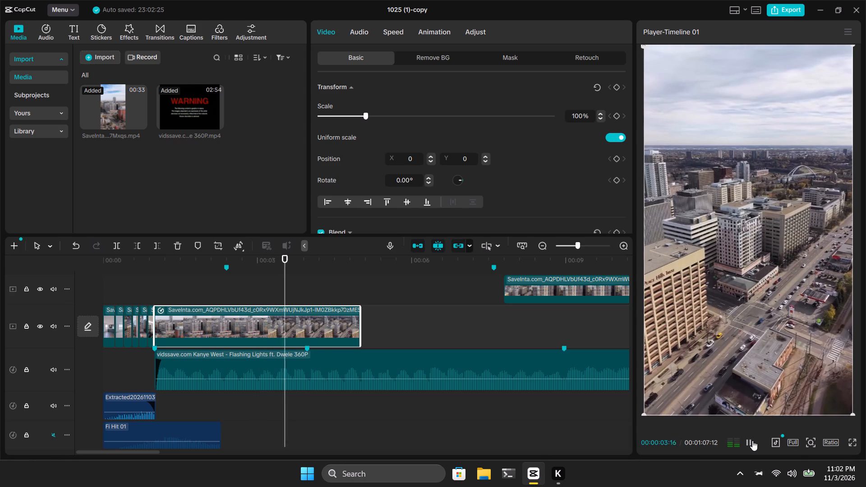
click(752, 441)
click(197, 290)
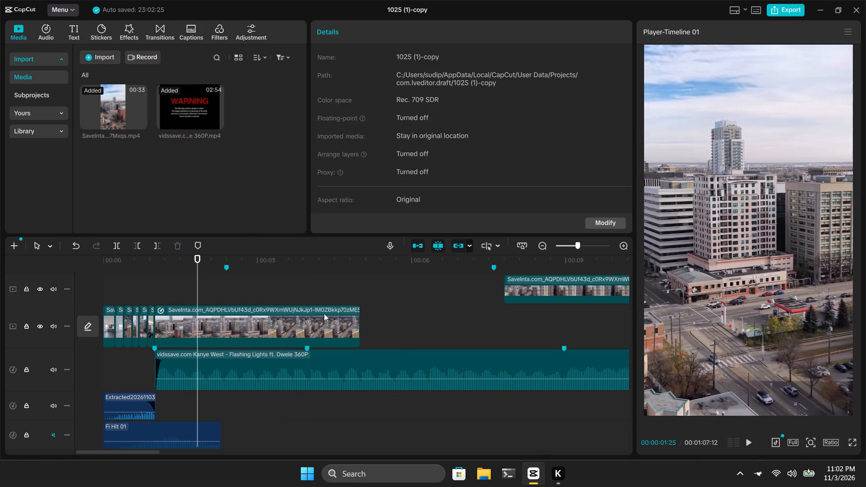
click(746, 441)
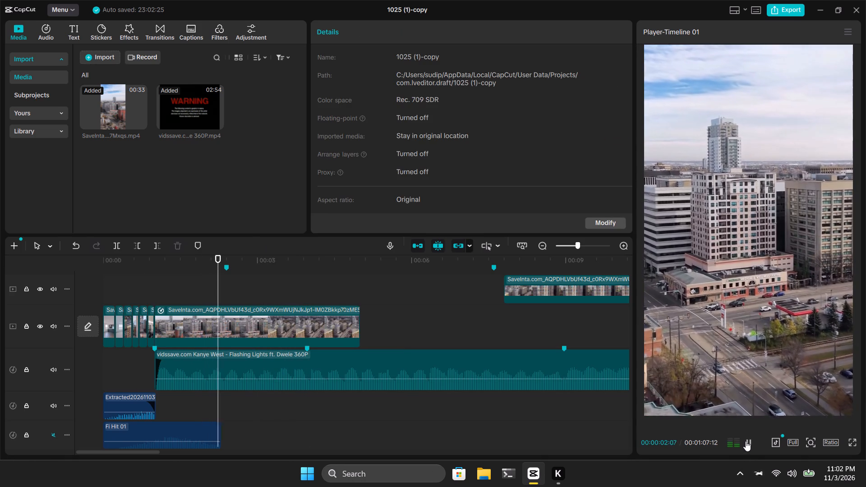
click(746, 441)
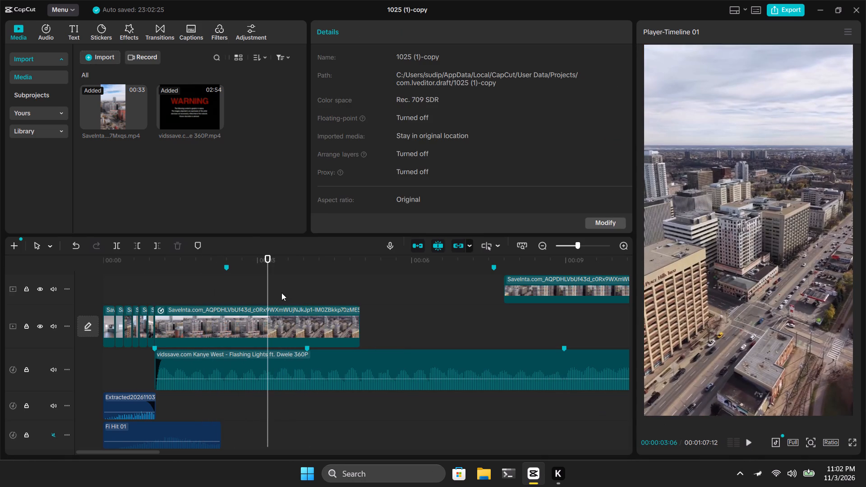
drag(268, 284, 263, 290)
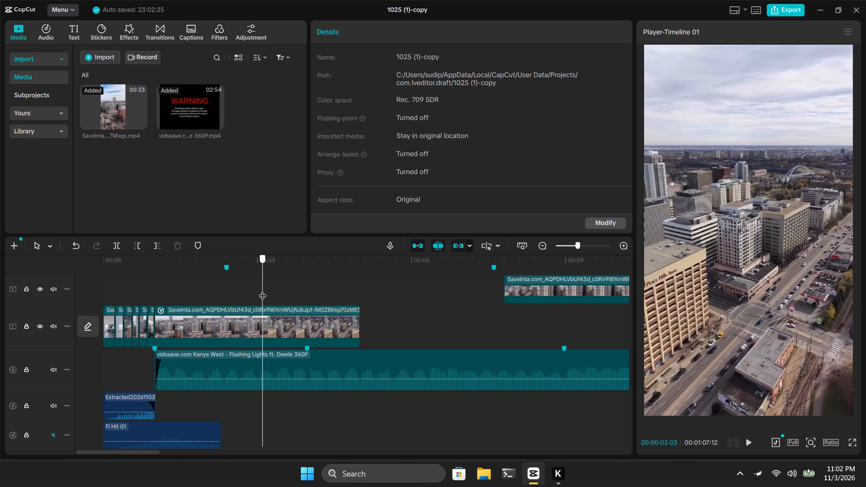
drag(263, 290, 254, 307)
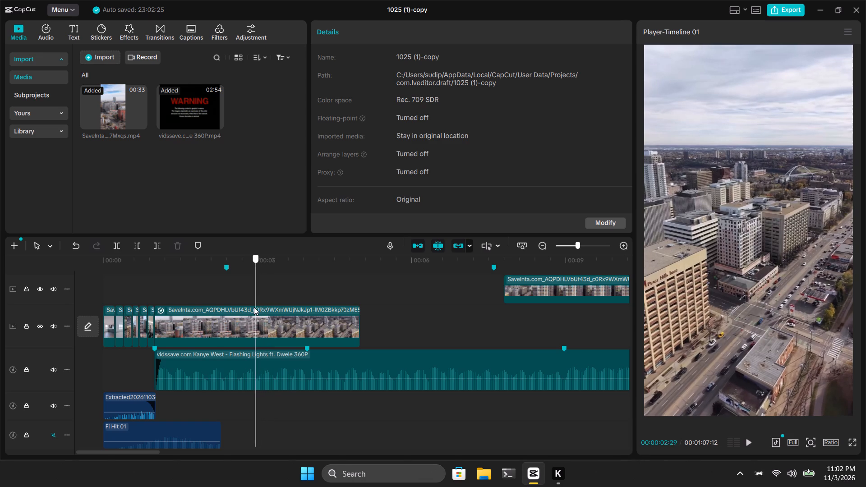
drag(254, 307, 253, 308)
double_click(747, 437)
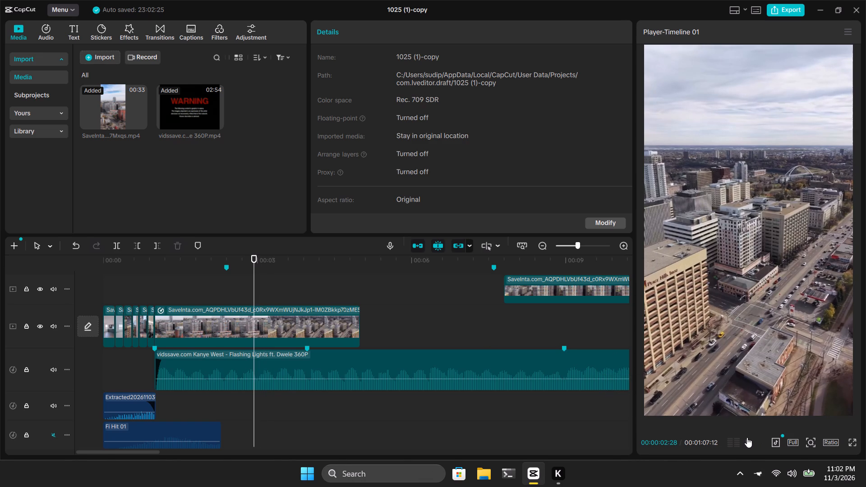
Trim the long aerial clip's end back to just before the three-second mark.
click(349, 328)
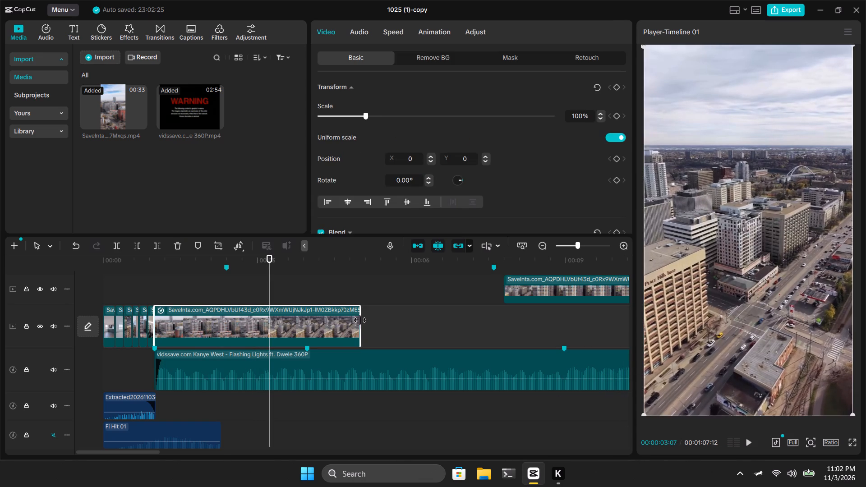
drag(360, 320, 265, 358)
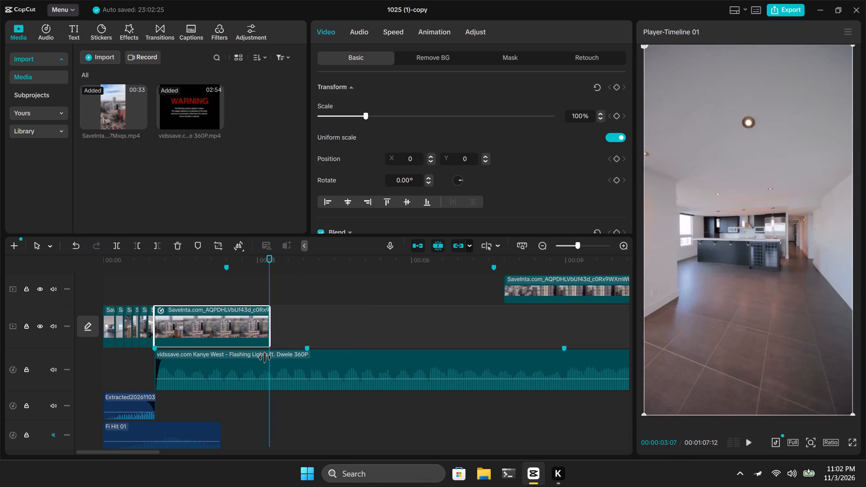
drag(265, 358, 252, 376)
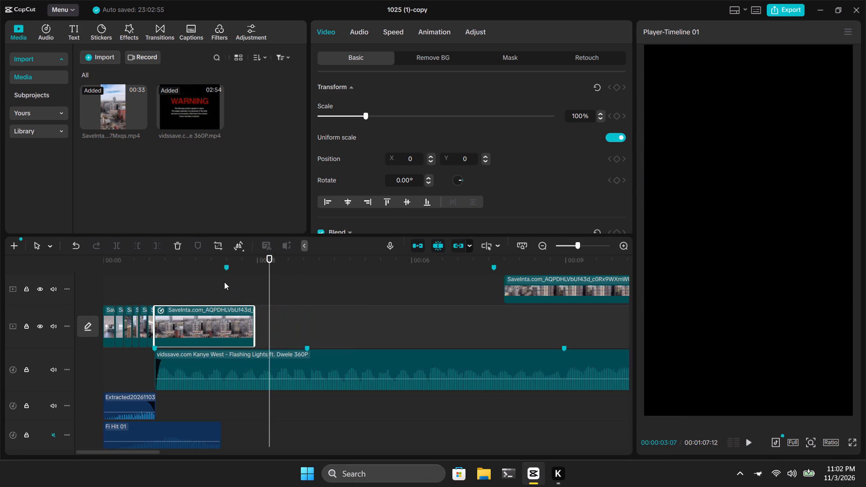
Replay the long aerial clip around the two-second mark and remove its speed curve by setting it to None.
click(222, 282)
key(space)
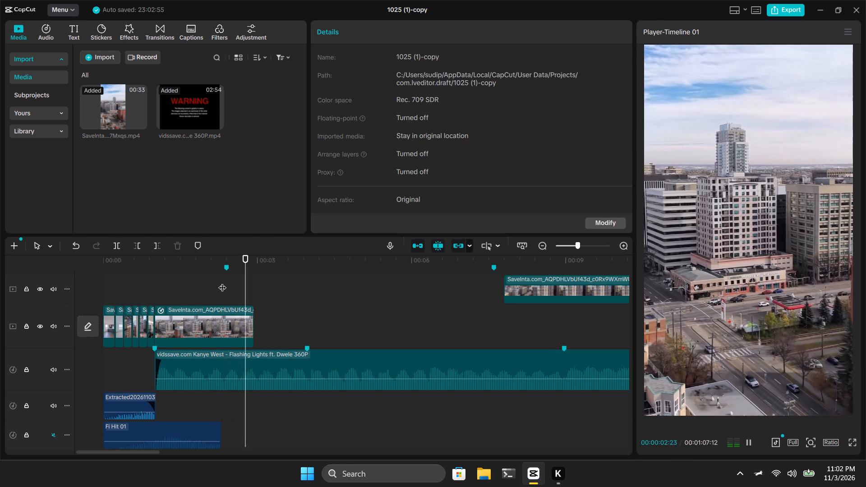
key(space)
click(196, 299)
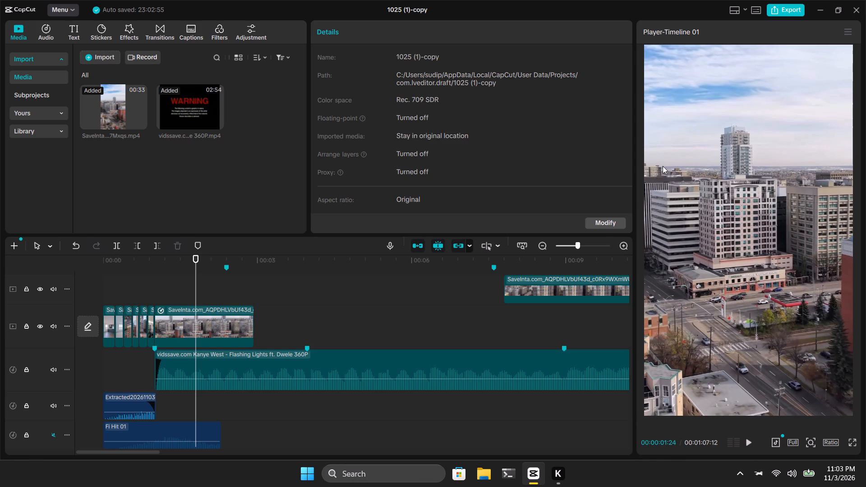
click(208, 332)
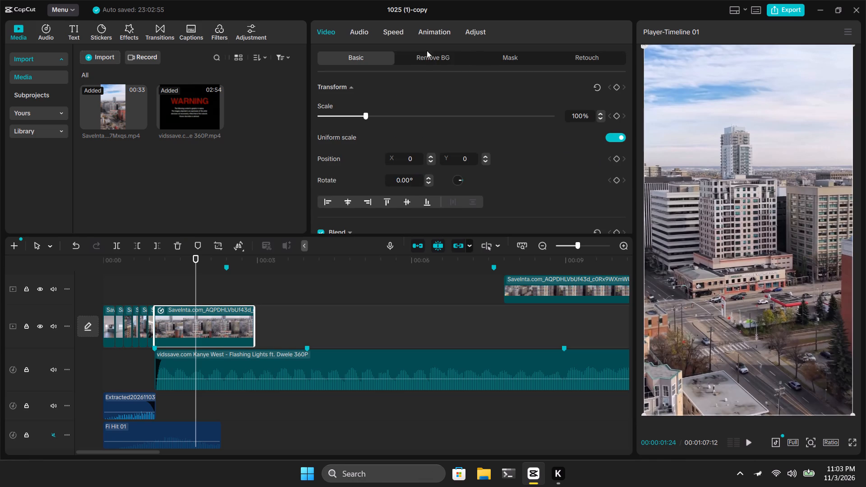
click(404, 30)
scroll(423, 100, up, 4)
scroll(337, 100, up, 4)
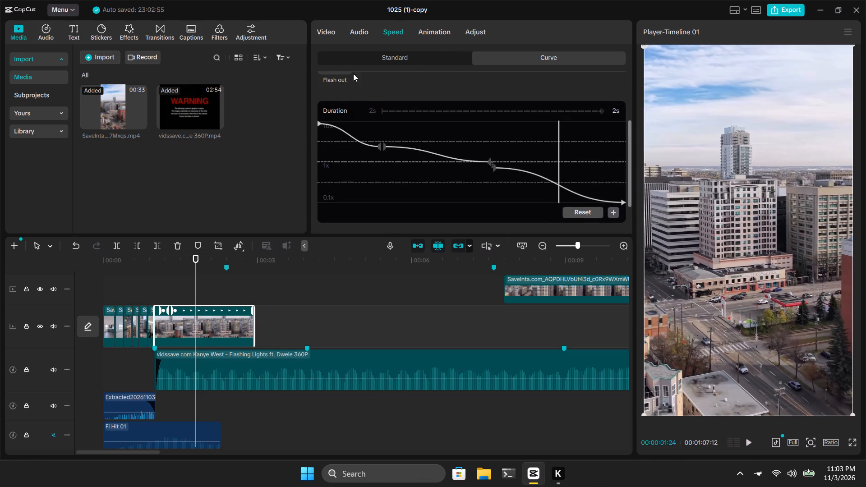
scroll(363, 50, up, 4)
scroll(366, 97, up, 17)
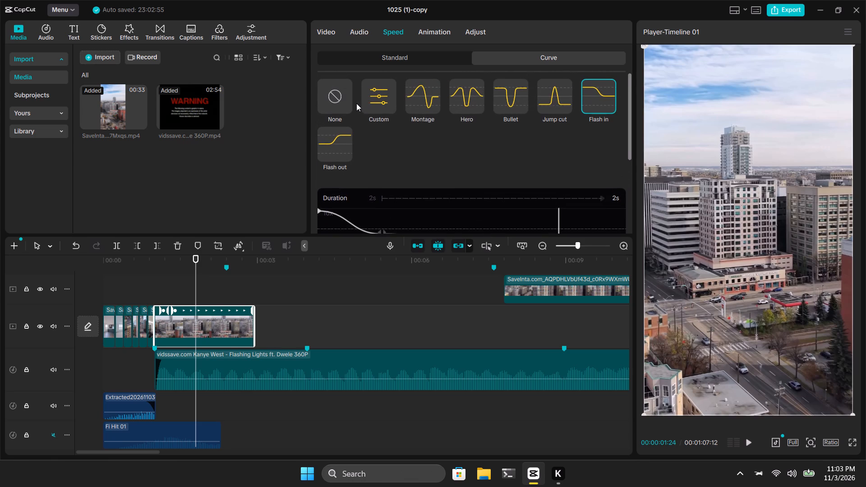
click(356, 103)
triple_click(341, 100)
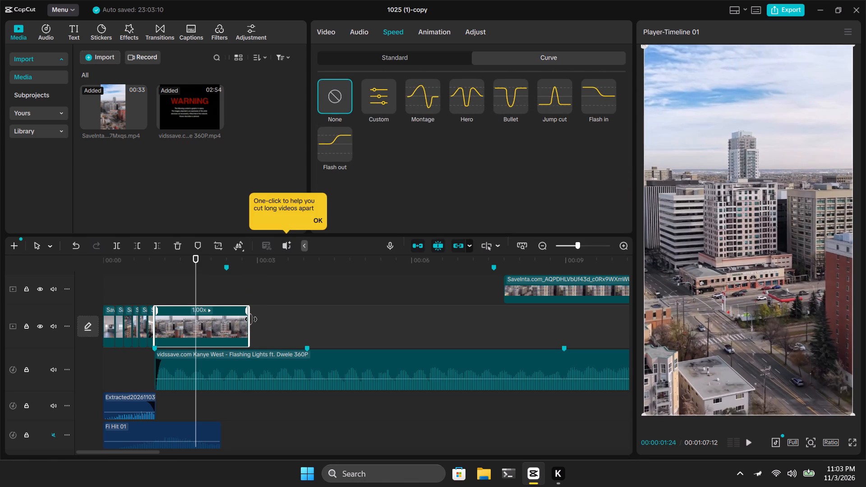
Extend the long aerial clip's end to slightly past the music's beat marker near the four-second mark.
drag(251, 321, 263, 329)
click(252, 288)
key(space)
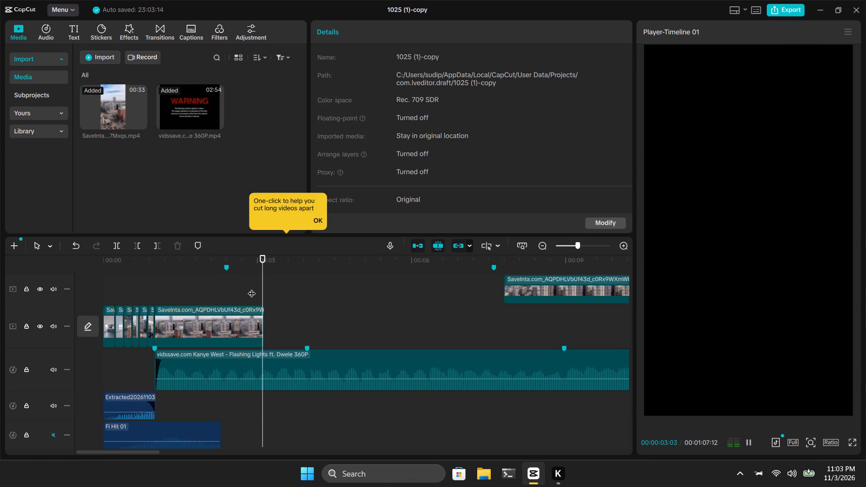
key(space)
click(241, 294)
key(space)
key(space)
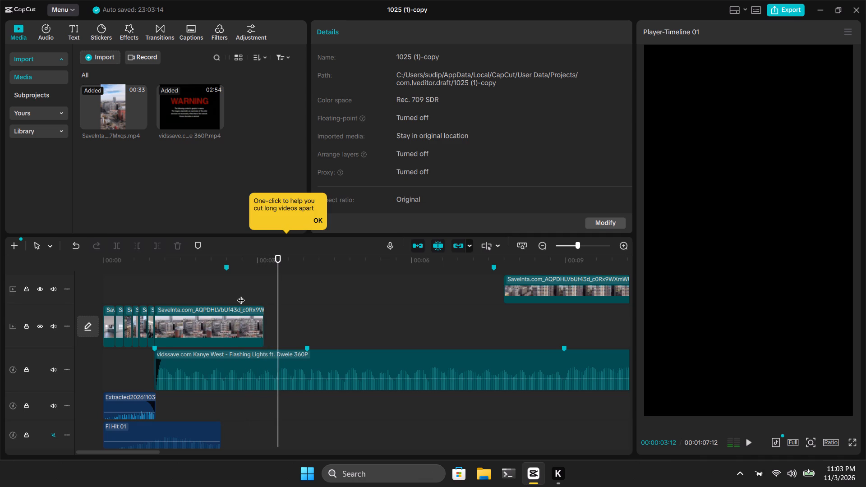
click(256, 321)
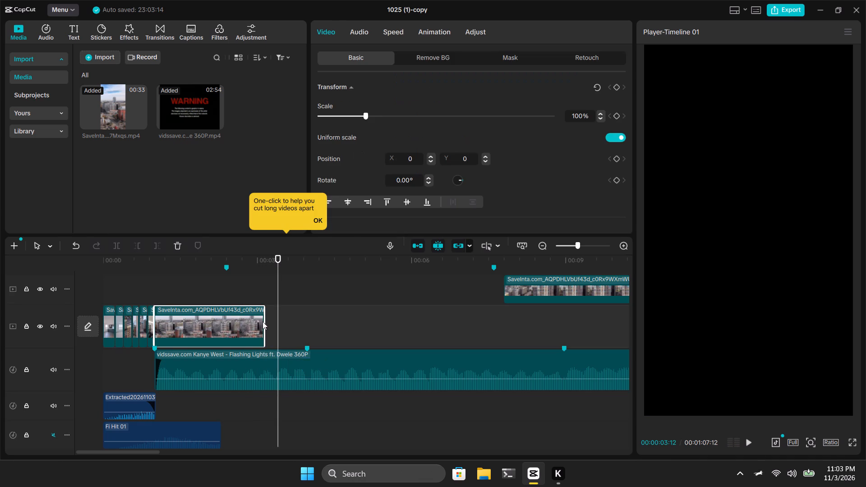
drag(264, 322, 310, 320)
Replay the extended aerial clip between the two- and four-second marks to examine its camera movement near the beat.
click(255, 286)
key(space)
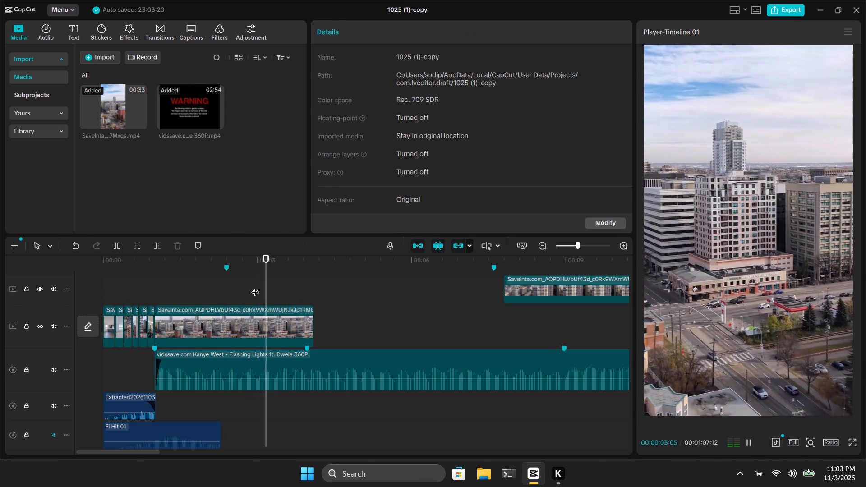
key(space)
click(235, 291)
key(space)
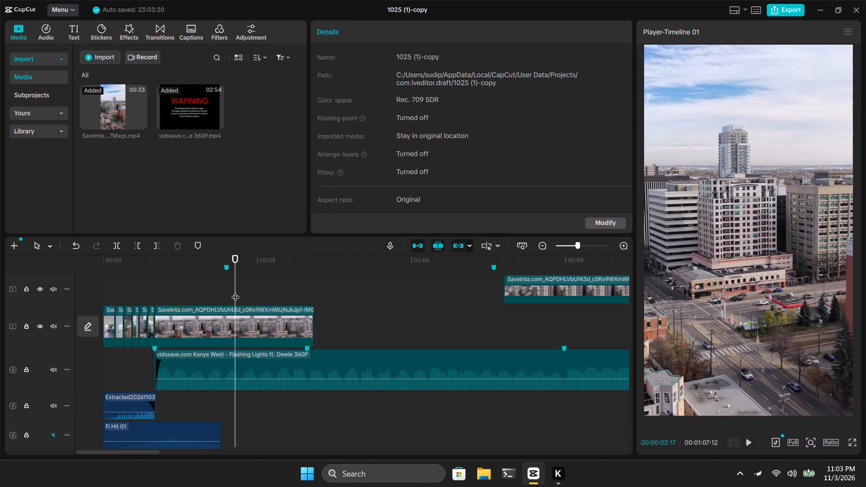
key(space)
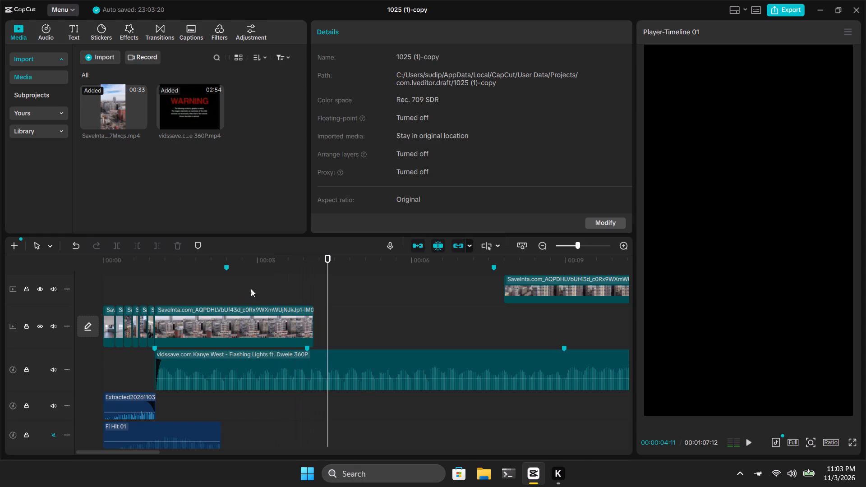
click(283, 289)
key(space)
key(space)
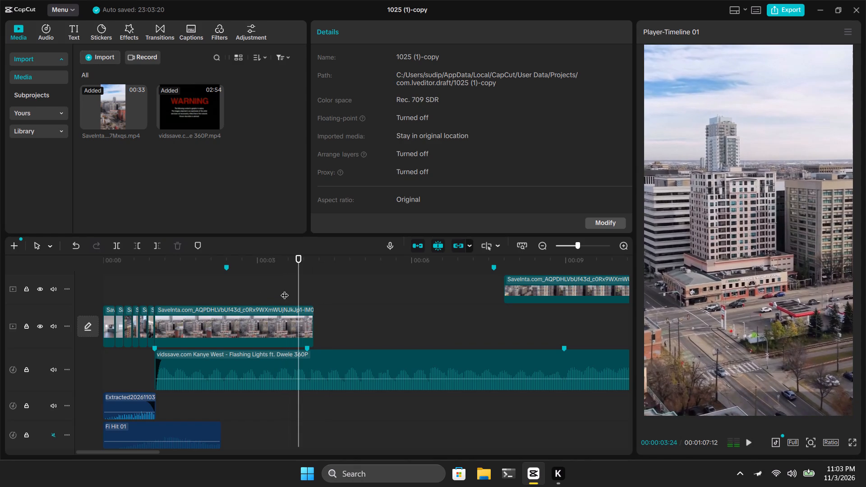
key(space)
key(space)
click(303, 289)
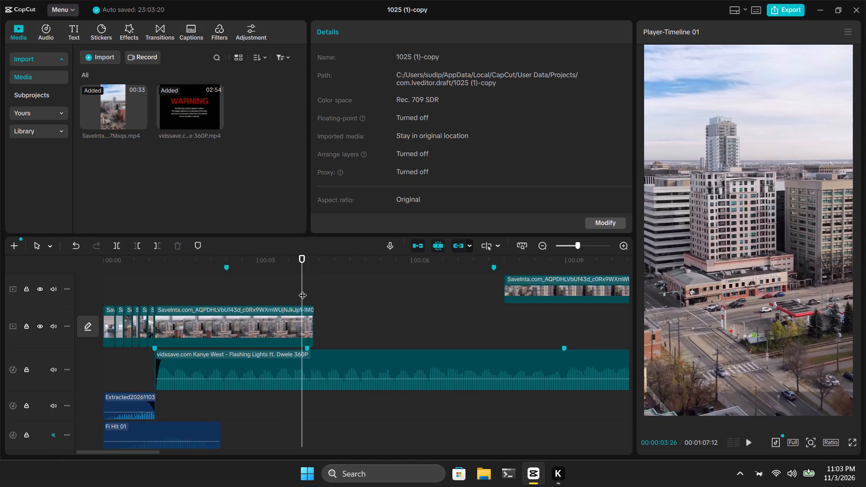
key(space)
key(space)
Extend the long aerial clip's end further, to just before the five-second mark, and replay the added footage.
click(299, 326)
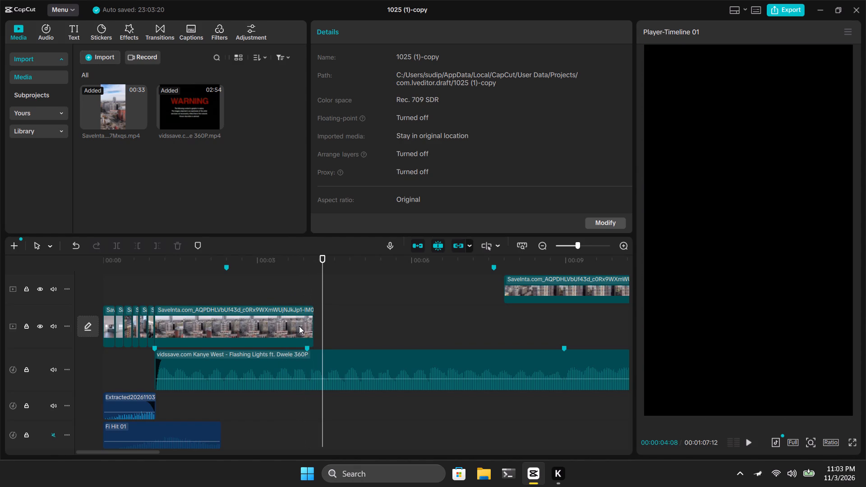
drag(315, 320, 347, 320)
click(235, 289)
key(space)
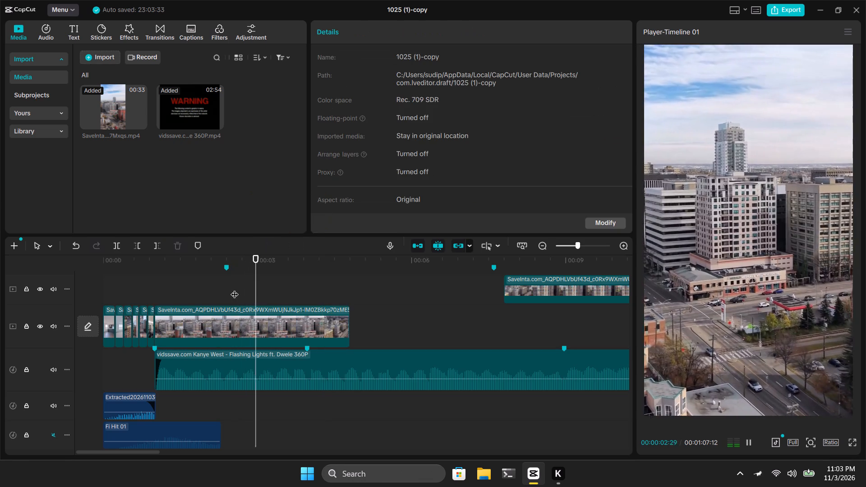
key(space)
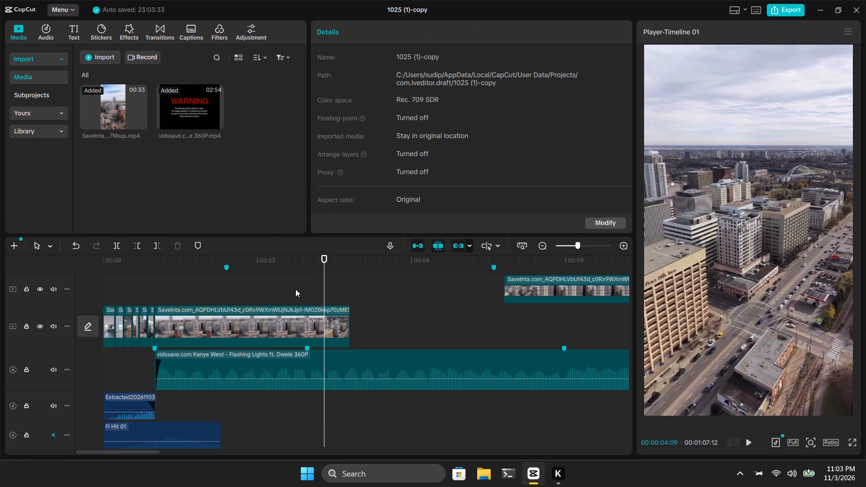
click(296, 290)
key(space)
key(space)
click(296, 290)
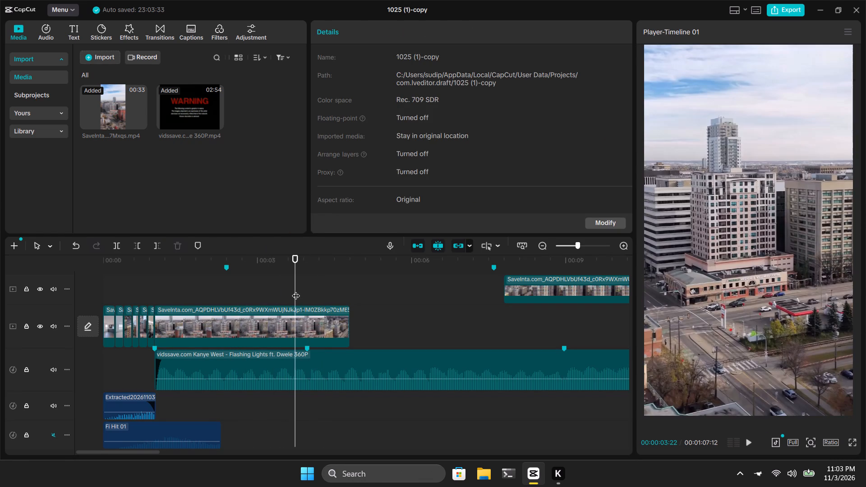
Split the long aerial clip at the music's beat marker near four seconds, delete the part after it and replay the result.
drag(296, 290, 315, 294)
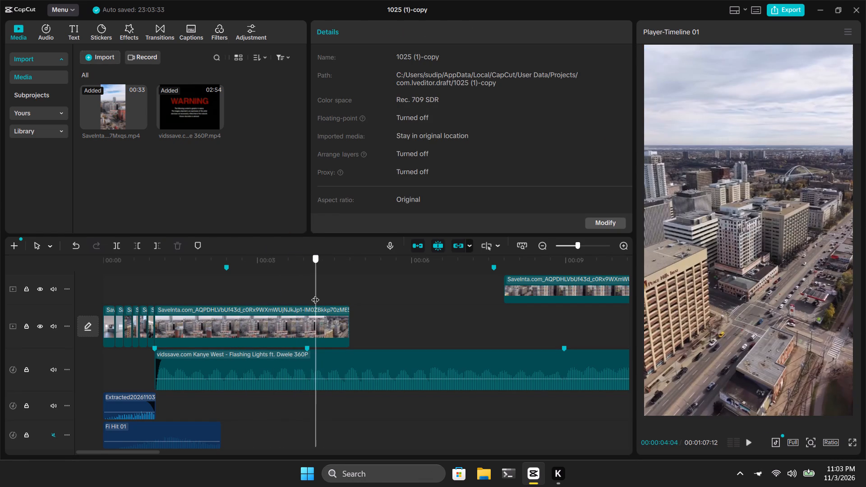
drag(315, 294, 309, 299)
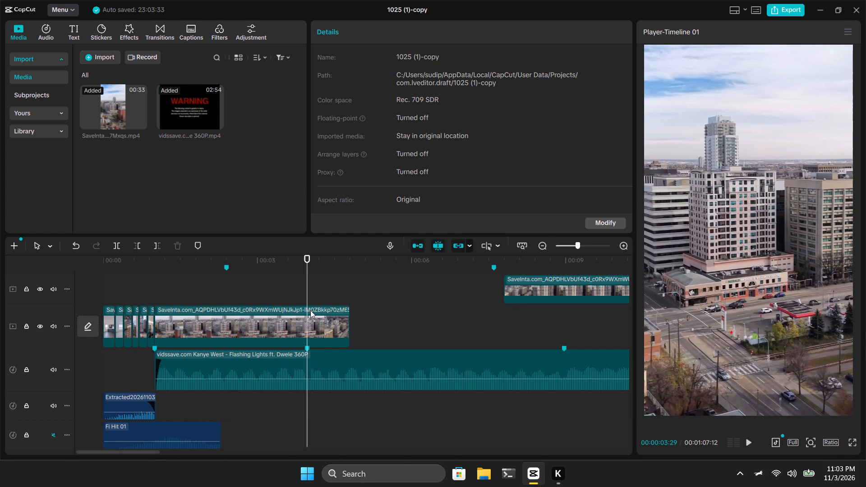
click(310, 310)
key(ctrl+b)
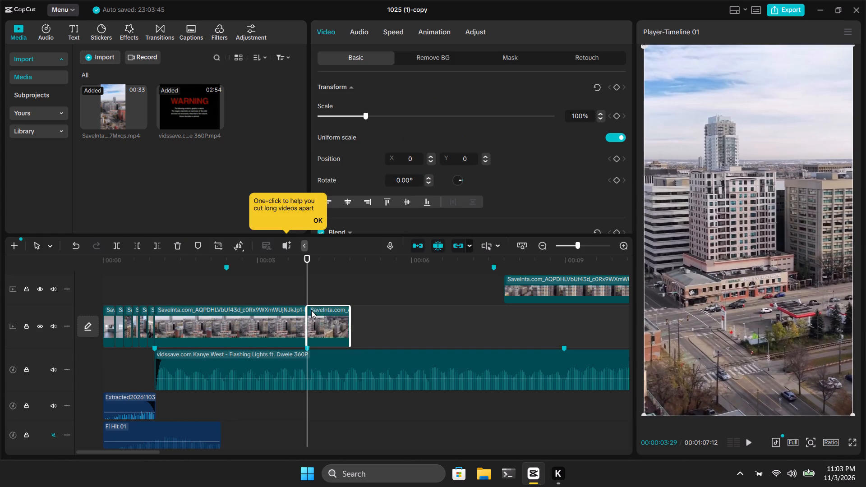
key(BackSpace)
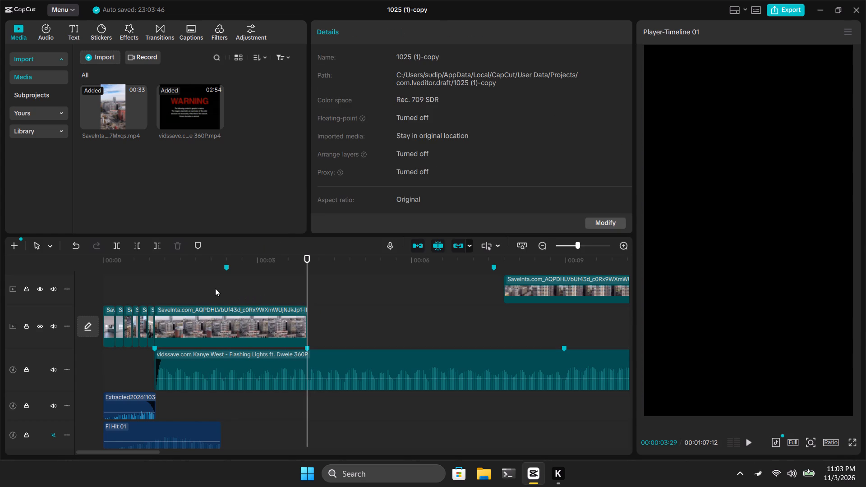
click(215, 288)
key(space)
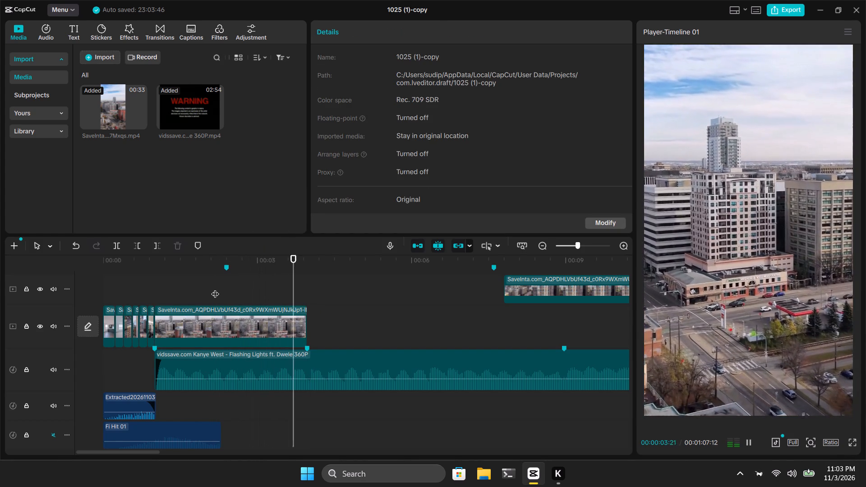
key(space)
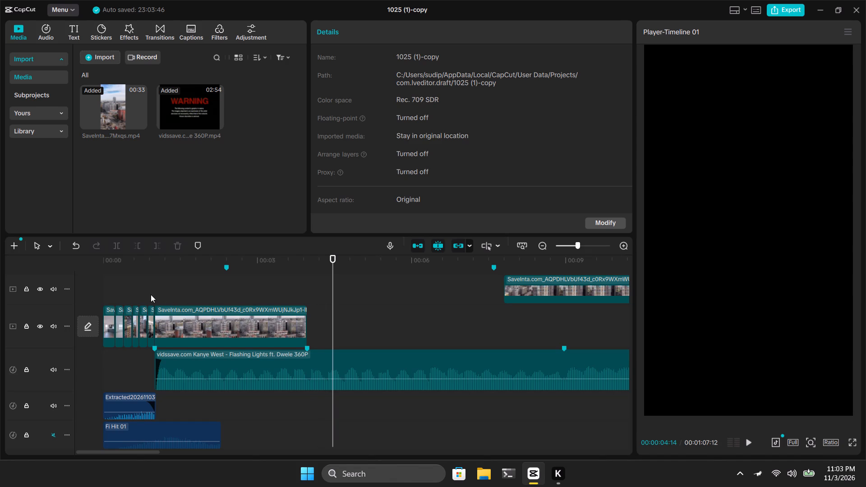
click(151, 294)
key(space)
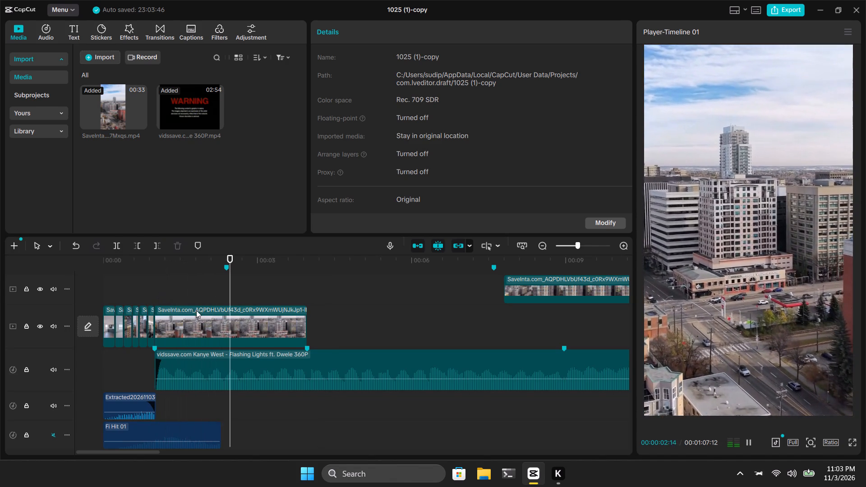
key(space)
Apply the Custom speed curve to the long aerial clip and reset the curve to its flat default.
click(226, 326)
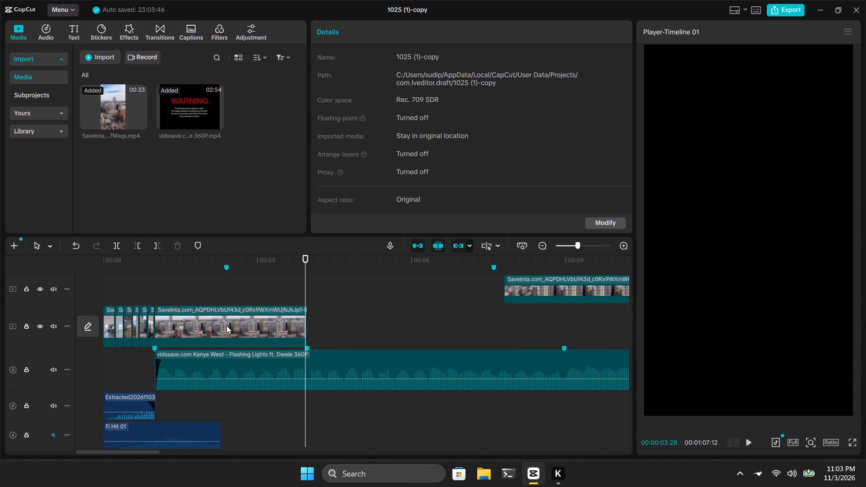
click(402, 37)
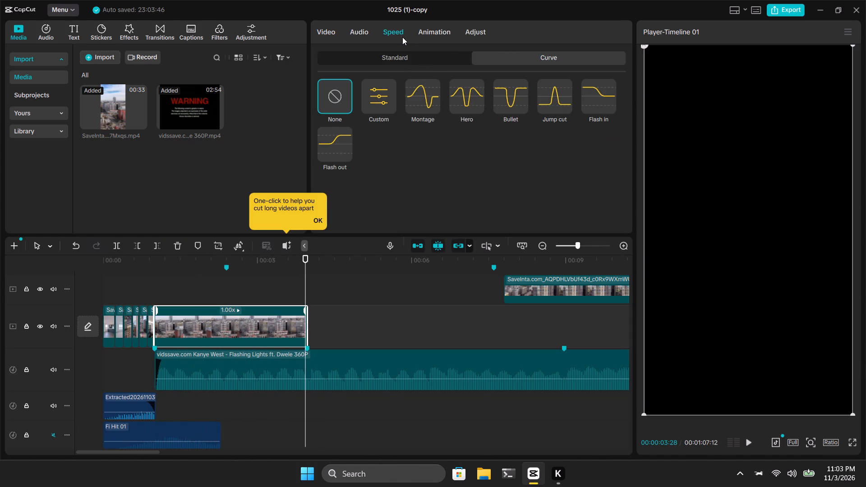
click(375, 101)
scroll(411, 182, down, 3)
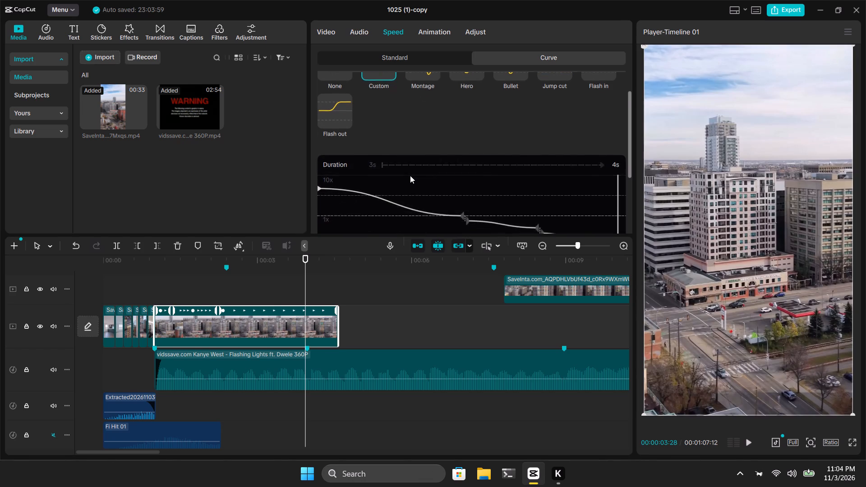
scroll(410, 175, down, 3)
scroll(409, 168, up, 10)
scroll(372, 147, down, 5)
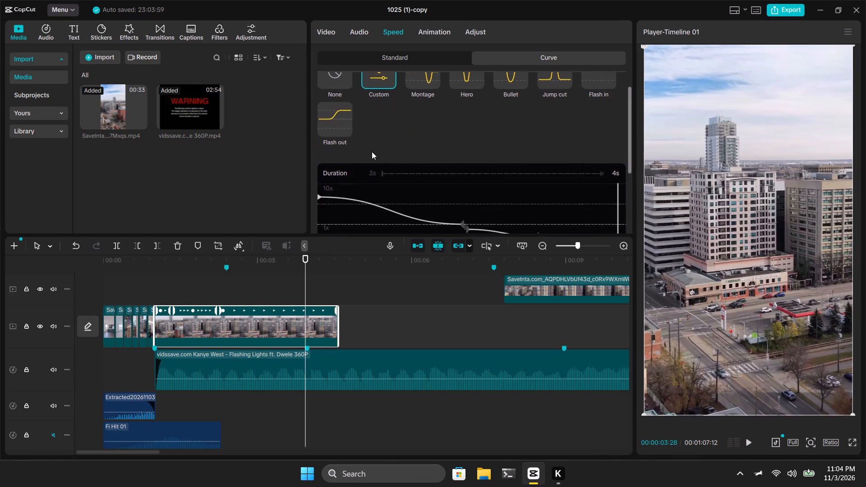
scroll(372, 152, down, 13)
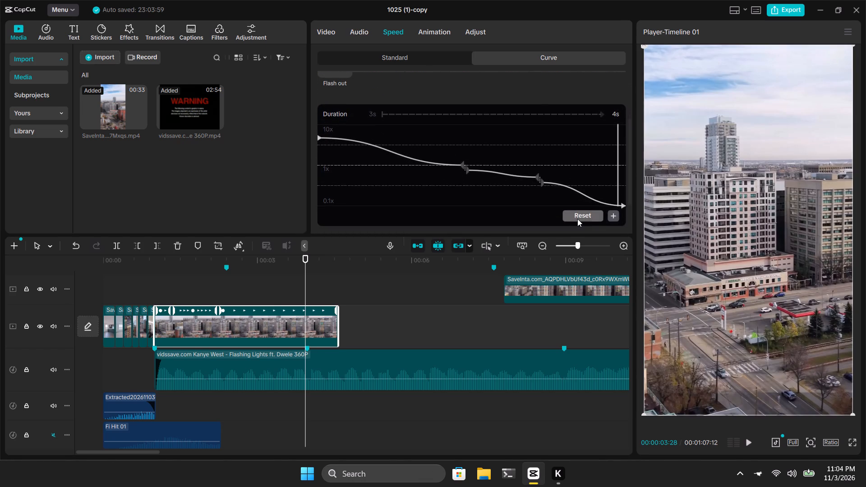
click(577, 219)
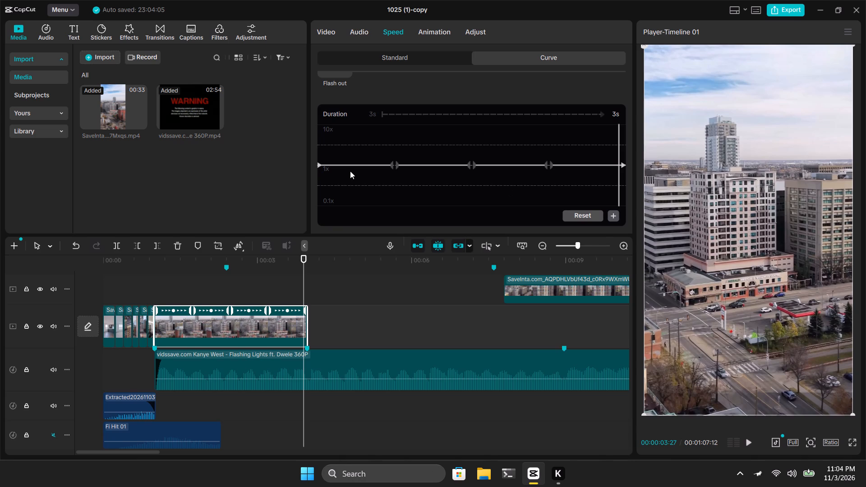
Delete the third and first interior points from the aerial clip's custom speed curve, keeping only the middle one.
click(552, 169)
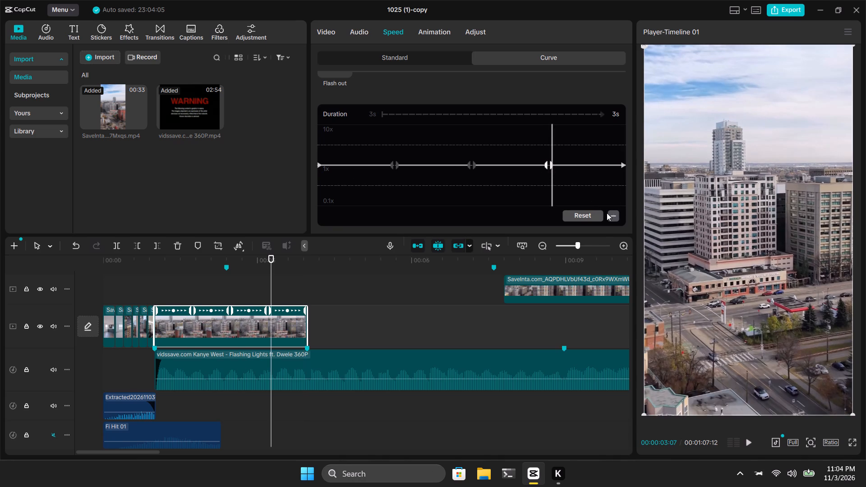
click(616, 215)
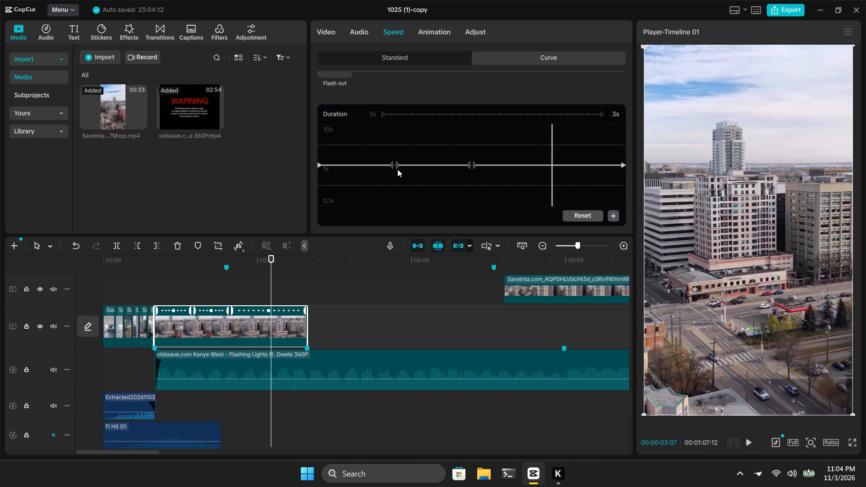
click(397, 169)
click(613, 216)
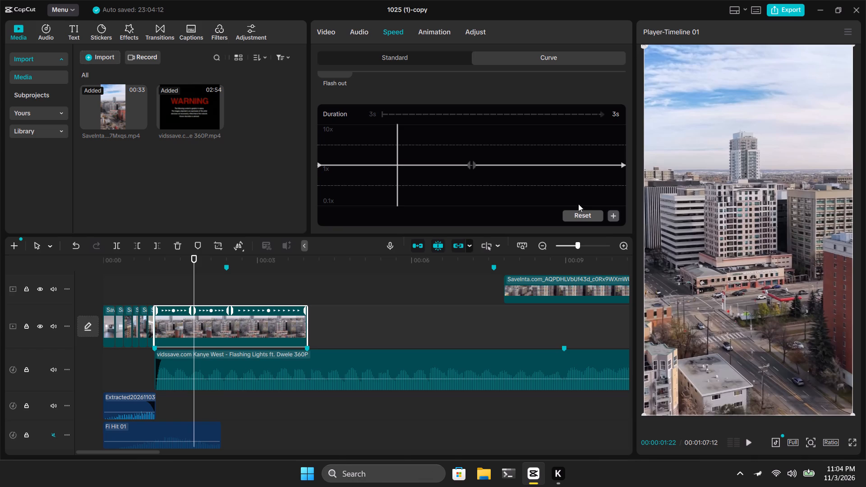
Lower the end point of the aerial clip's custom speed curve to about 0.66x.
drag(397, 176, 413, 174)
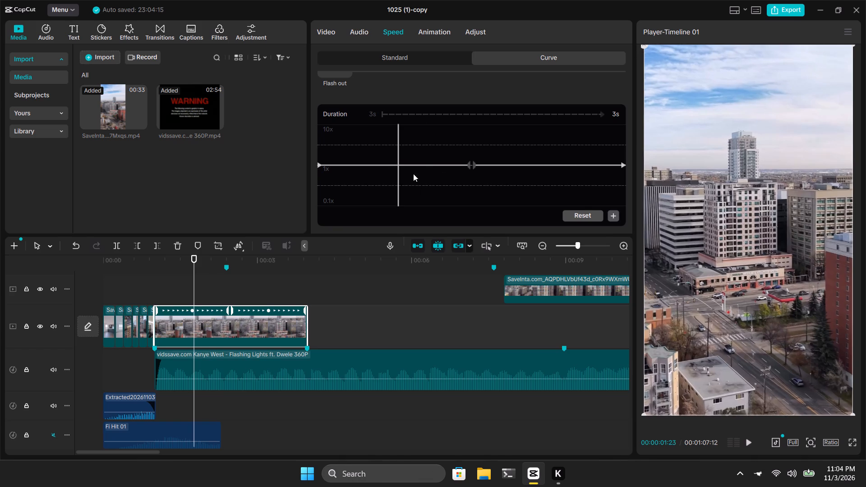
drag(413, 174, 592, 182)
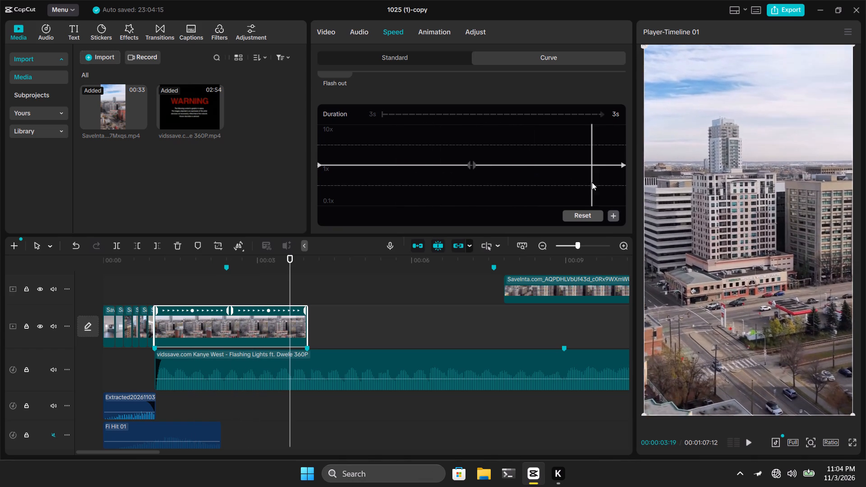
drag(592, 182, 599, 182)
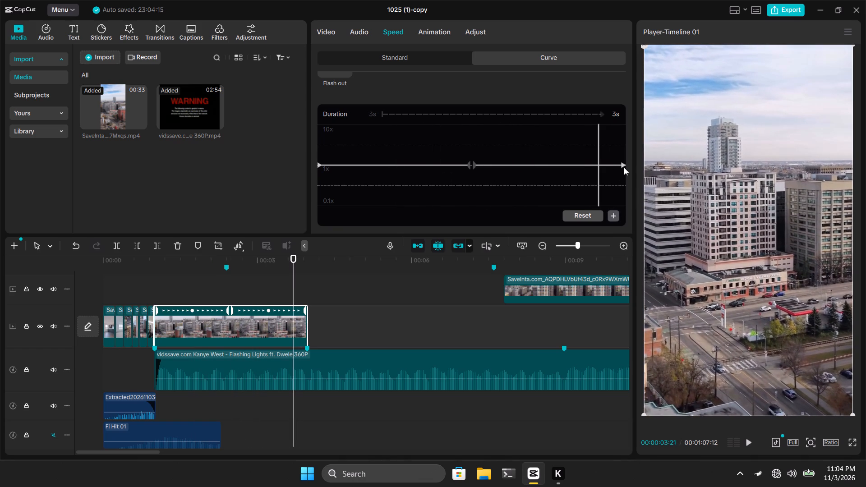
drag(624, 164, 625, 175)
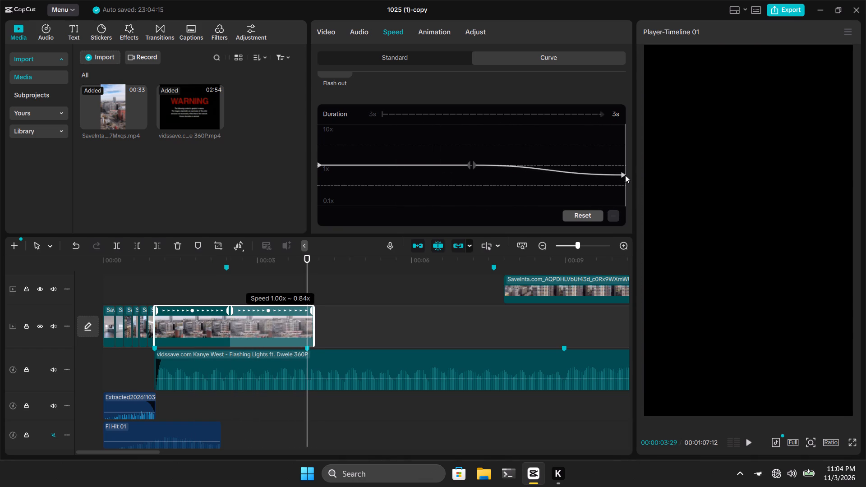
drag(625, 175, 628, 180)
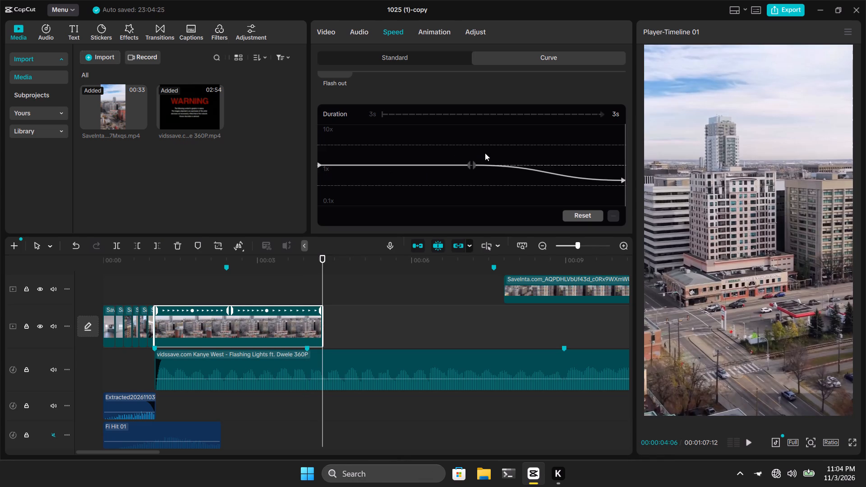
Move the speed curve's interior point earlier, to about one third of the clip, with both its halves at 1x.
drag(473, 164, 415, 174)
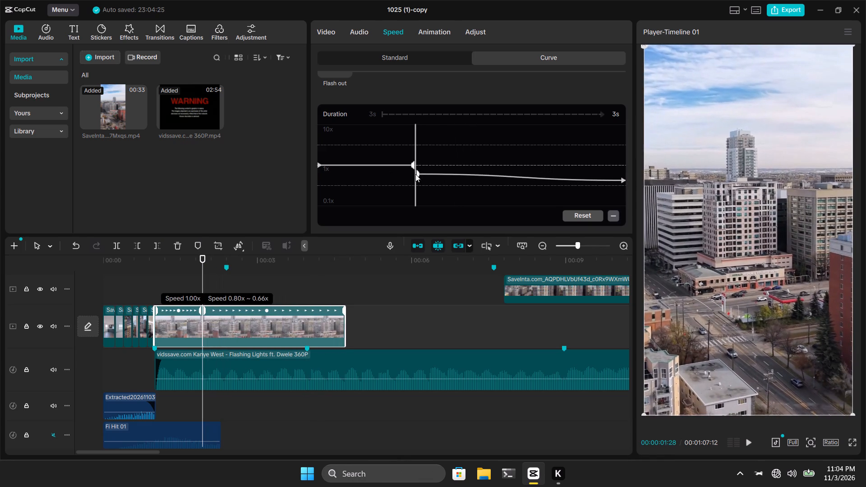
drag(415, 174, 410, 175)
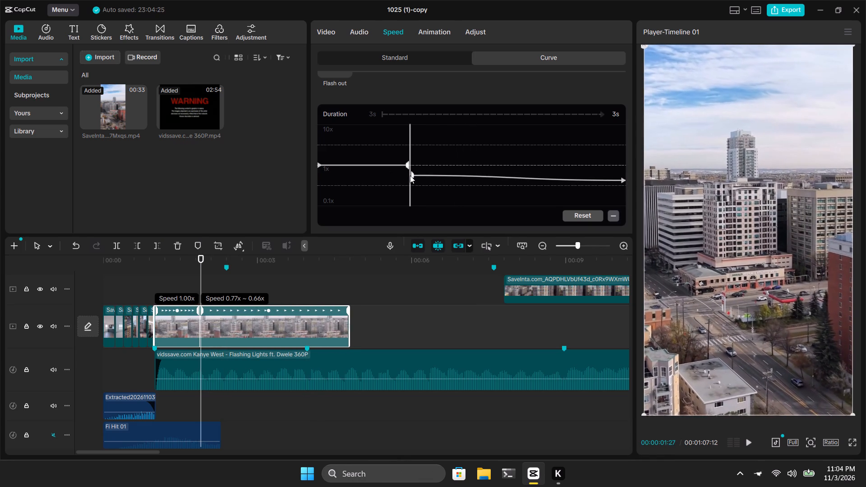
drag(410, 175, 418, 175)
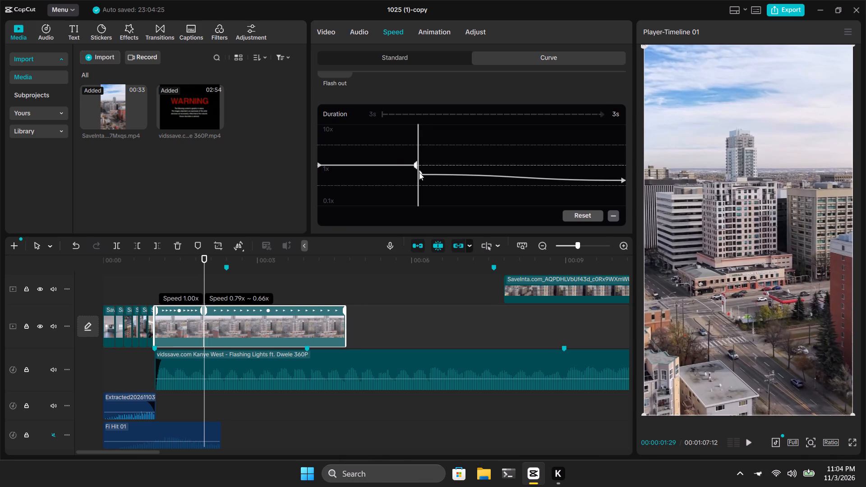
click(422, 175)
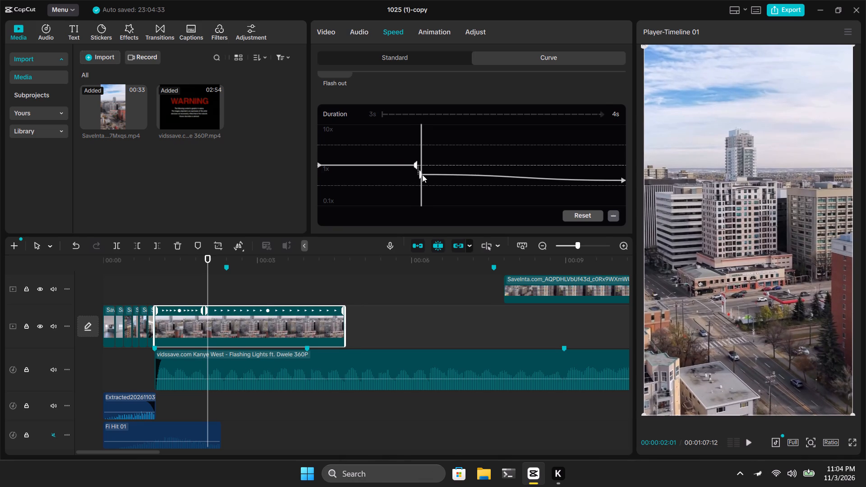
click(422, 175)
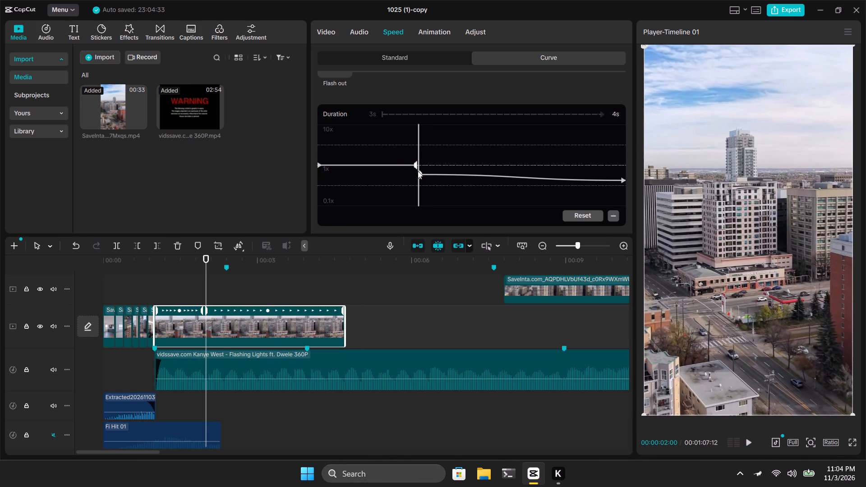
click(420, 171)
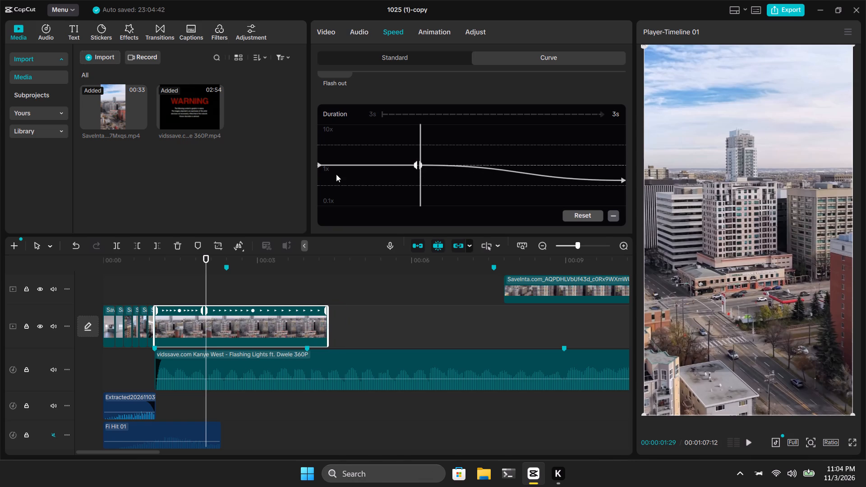
Raise the start point of the aerial clip's speed curve to about 5.2x and replay the clip.
drag(318, 164, 317, 143)
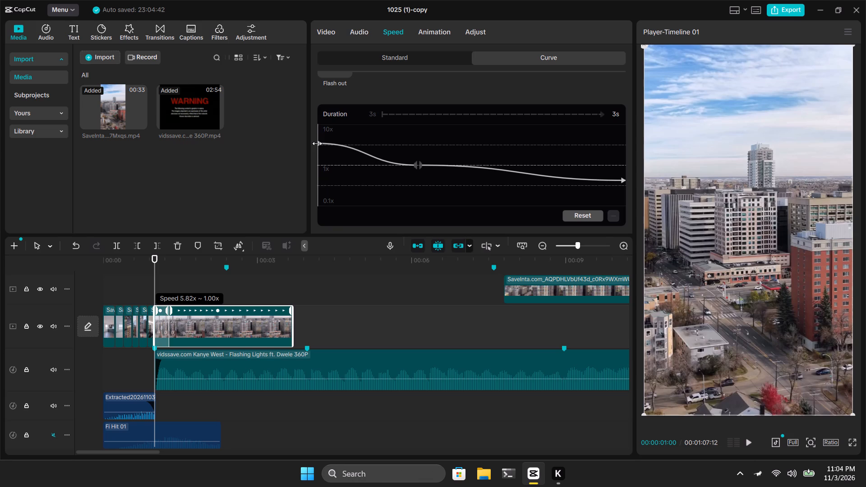
drag(317, 143, 321, 145)
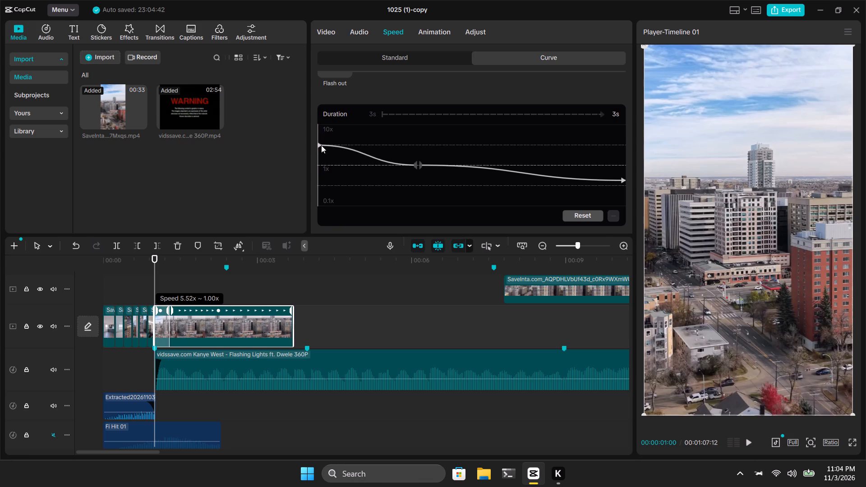
drag(321, 145, 321, 146)
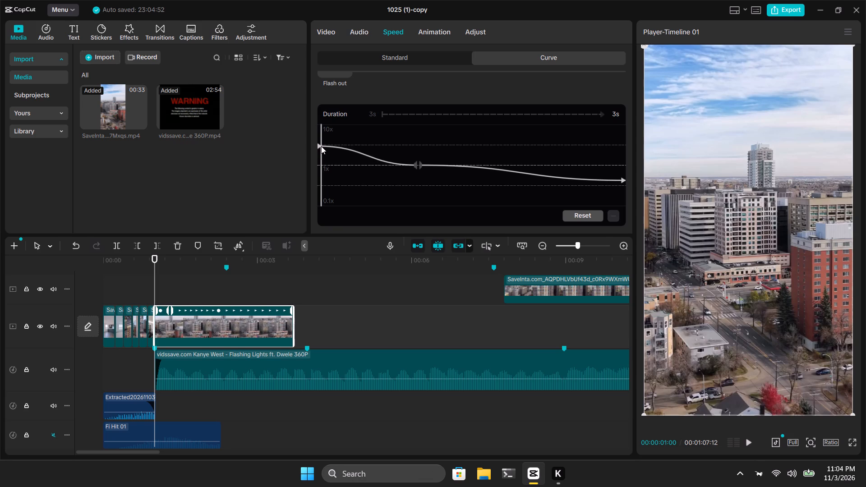
key(space)
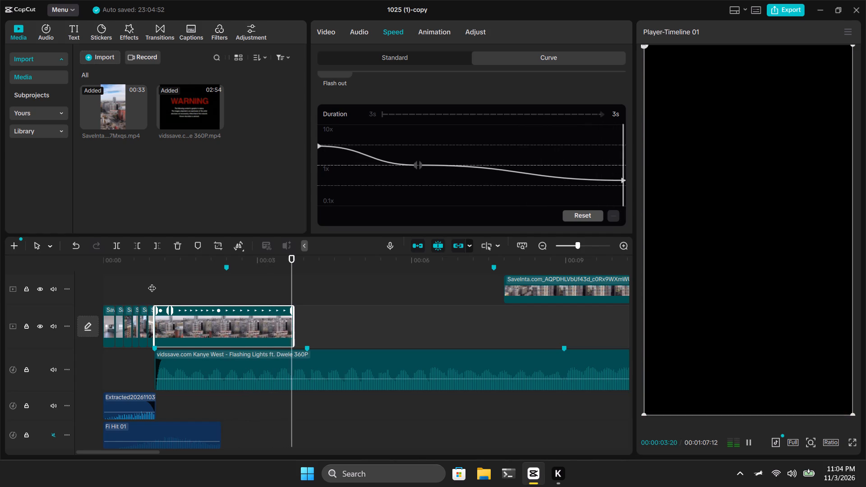
key(space)
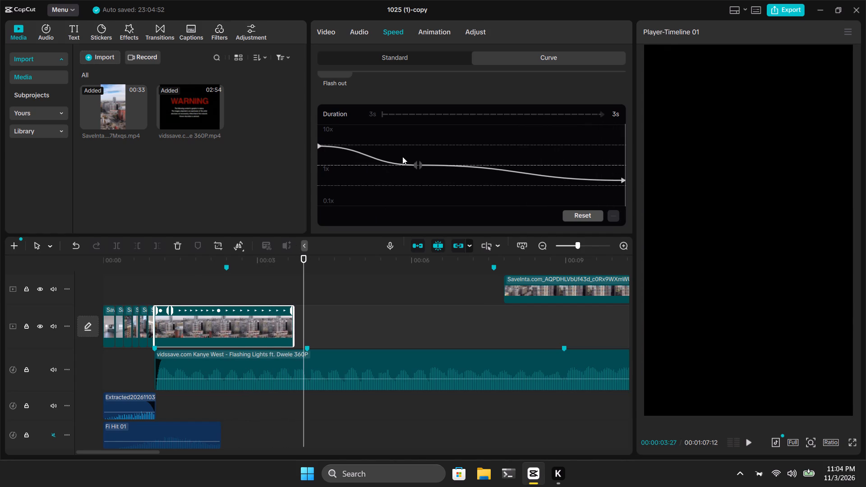
Move the curve's interior point earlier, to about a quarter of the clip at 1x, and lower the end point to about 0.44x.
click(415, 165)
drag(420, 166, 410, 163)
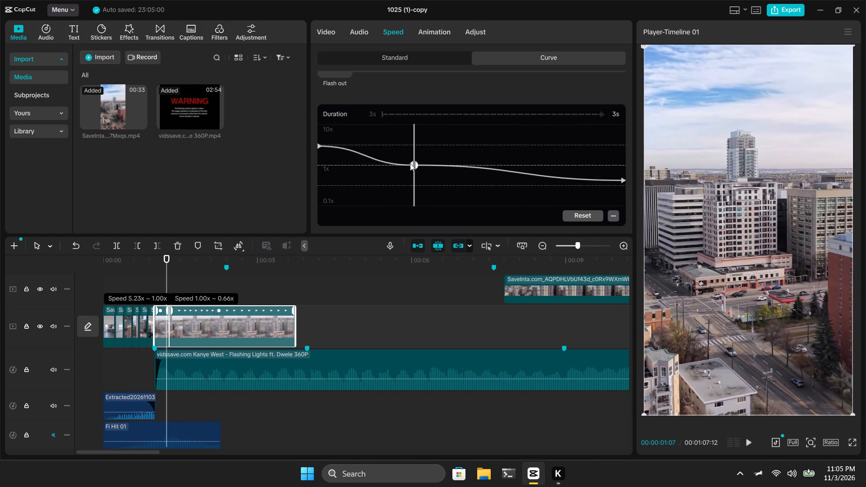
drag(410, 163, 392, 166)
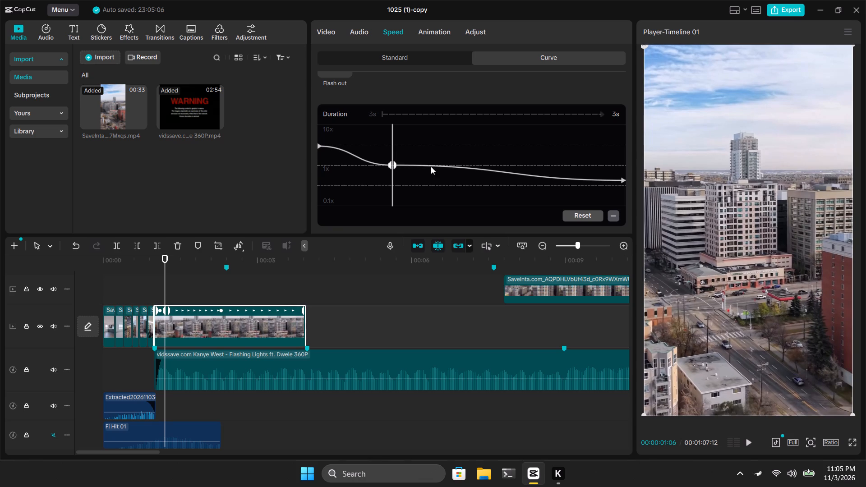
drag(623, 181, 626, 190)
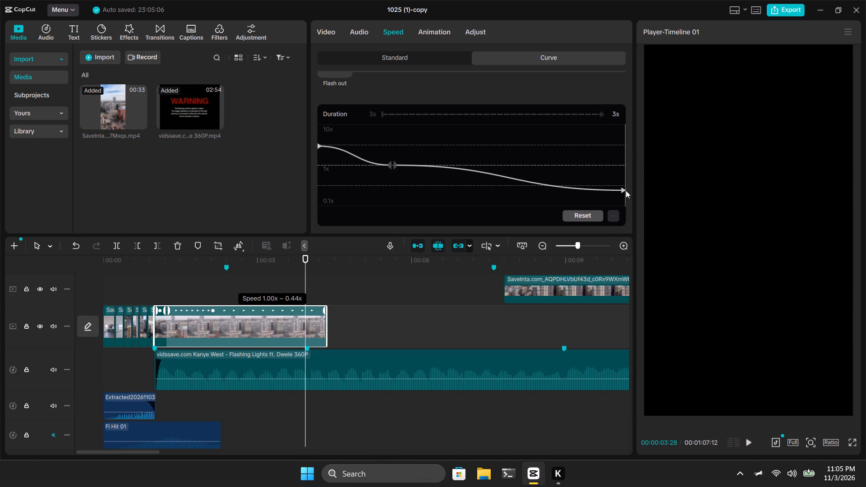
drag(626, 190, 626, 191)
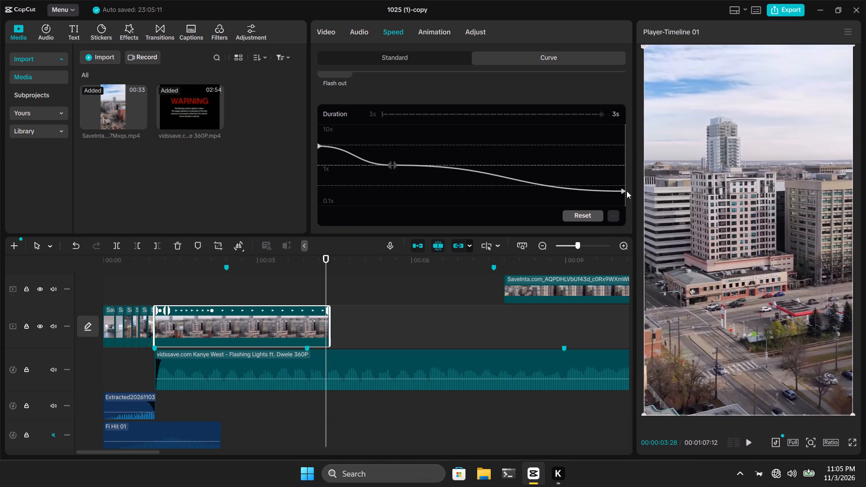
click(626, 191)
click(392, 168)
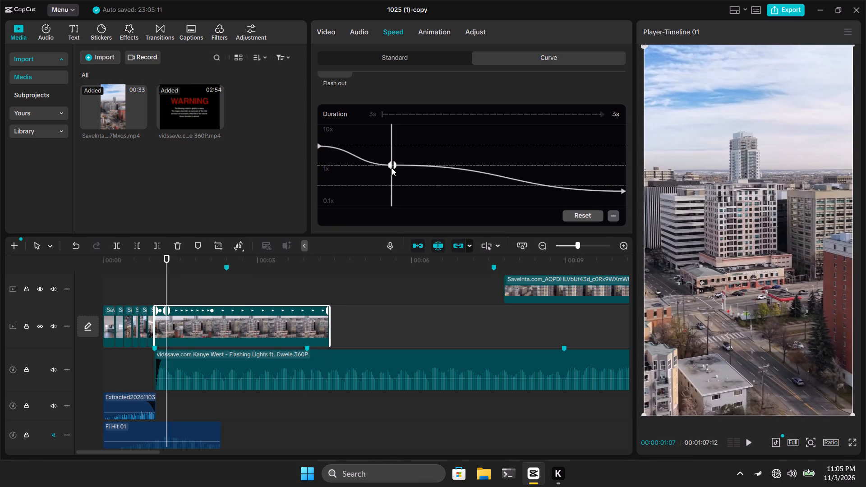
drag(392, 168, 405, 172)
click(398, 169)
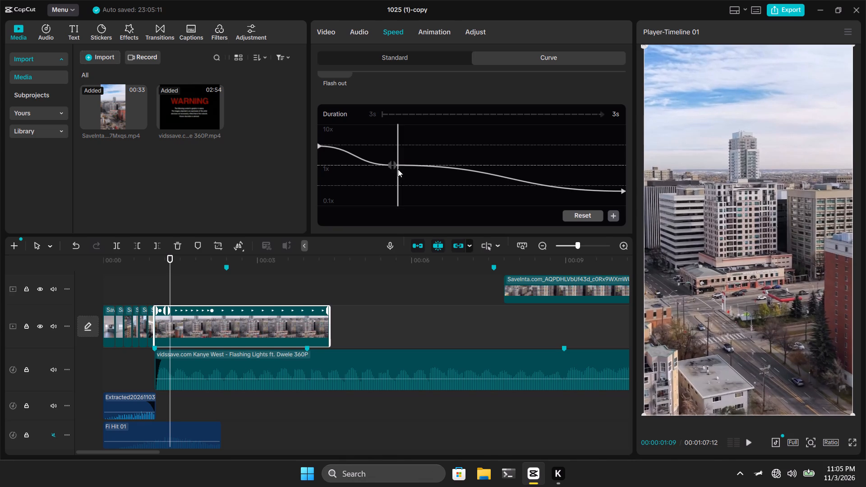
Replay and scrub the aerial clip from its start to check the speed ramp against the music.
click(140, 364)
key(space)
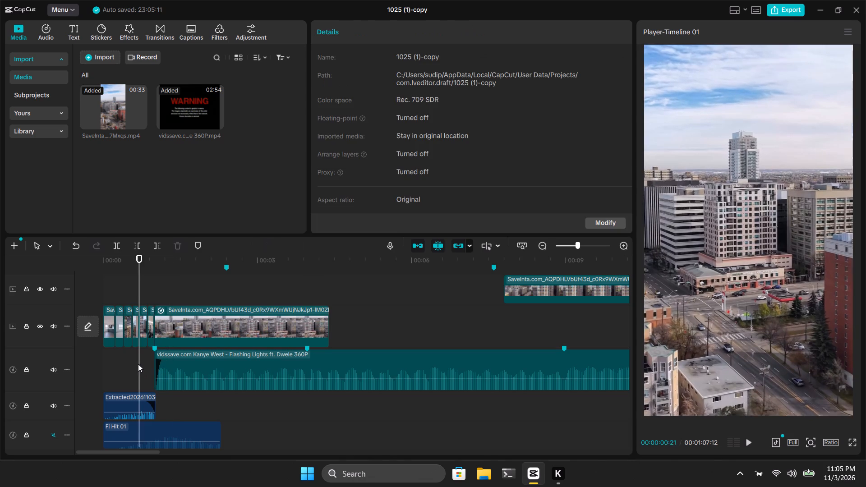
key(space)
click(172, 400)
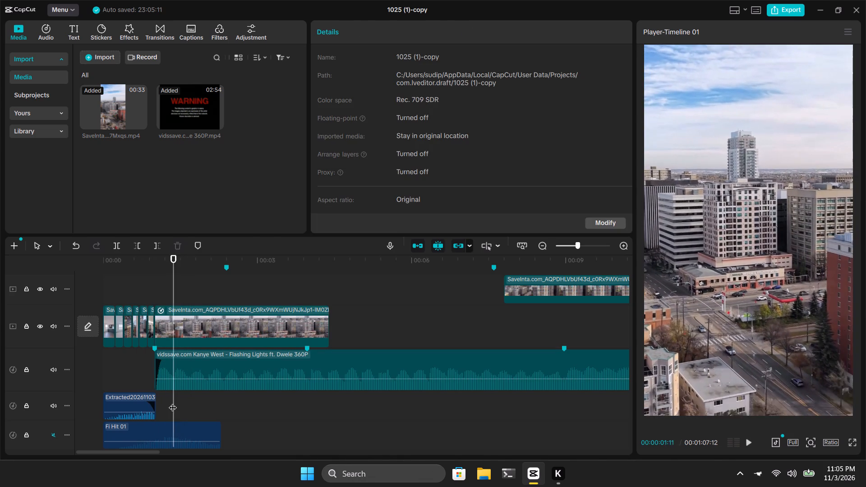
key(space)
click(173, 402)
click(181, 298)
click(186, 327)
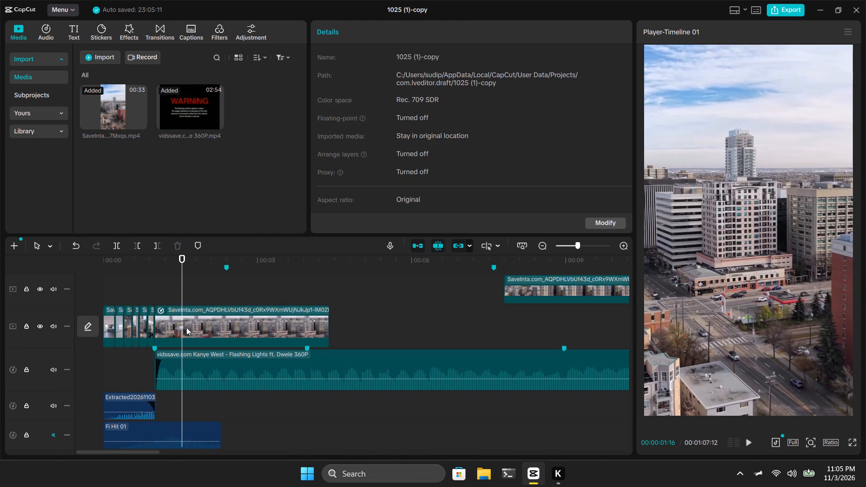
click(427, 32)
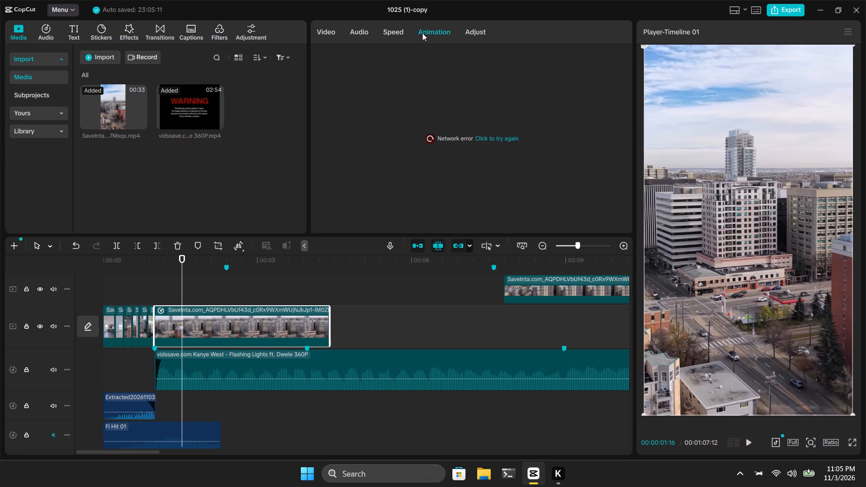
click(405, 34)
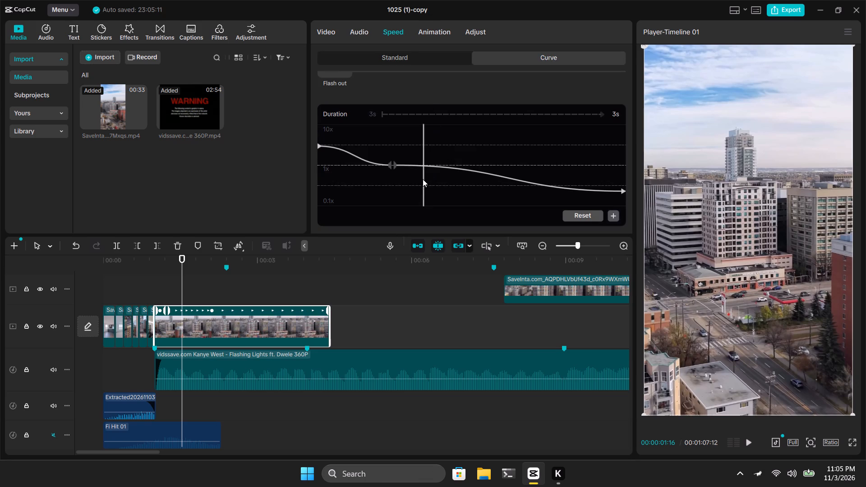
drag(423, 179, 394, 208)
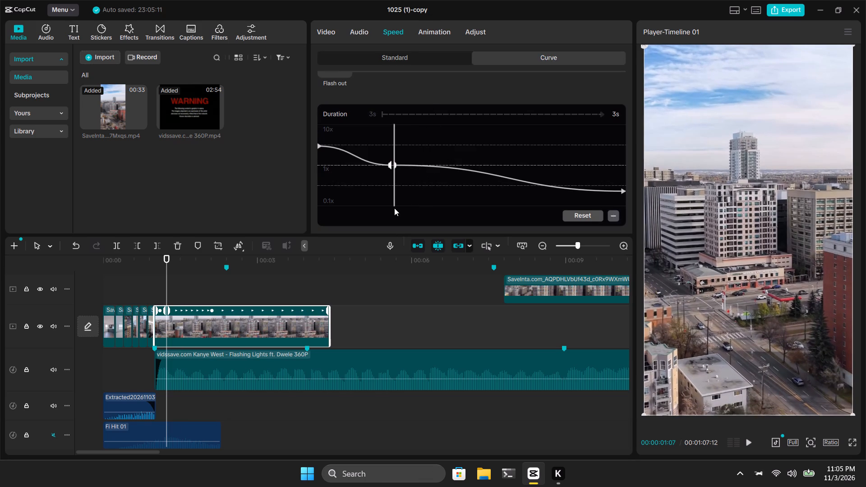
drag(394, 208, 321, 219)
key(space)
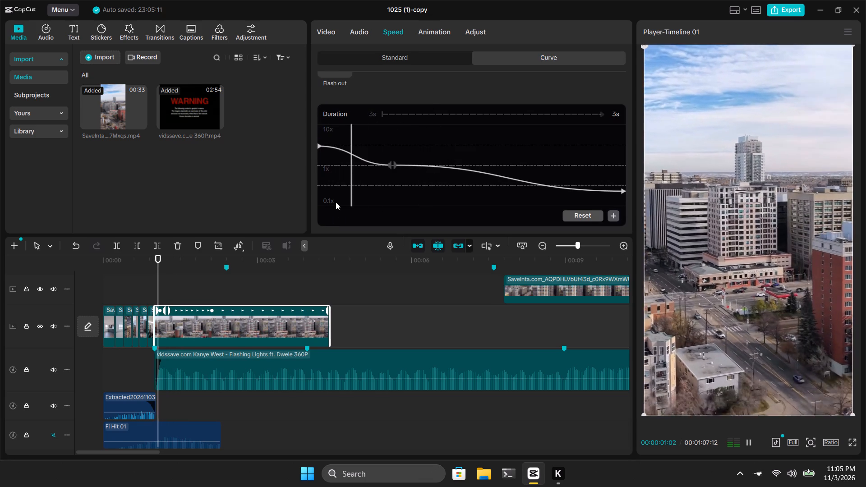
key(space)
click(336, 202)
drag(336, 202, 335, 201)
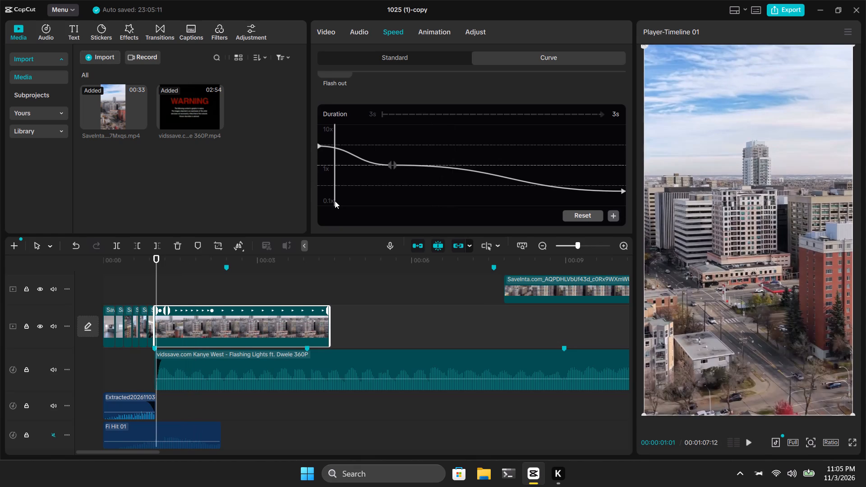
drag(335, 201, 290, 213)
key(space)
key(space)
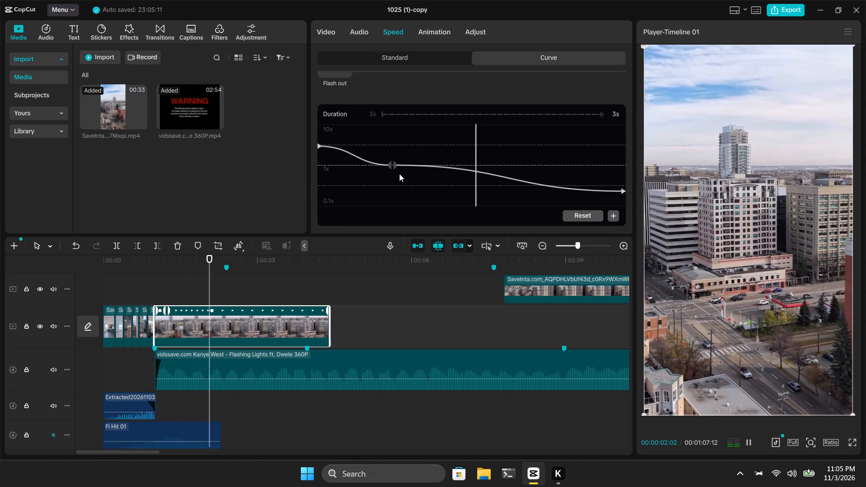
click(378, 185)
drag(378, 185, 303, 191)
key(space)
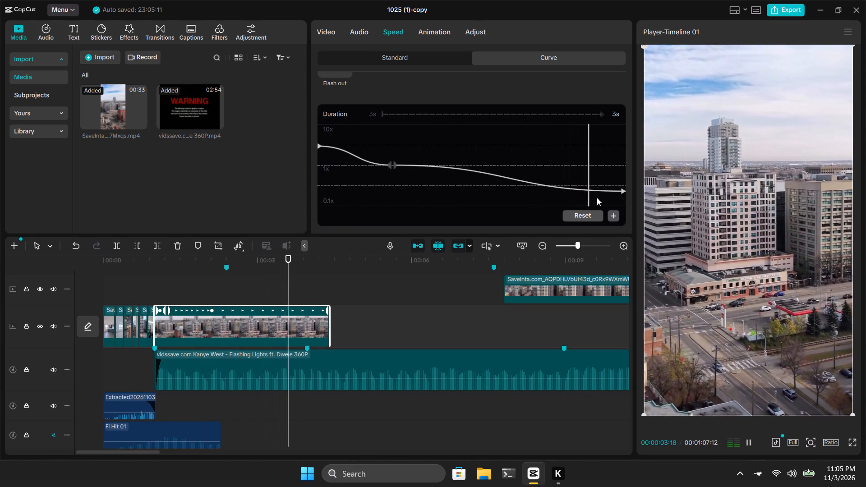
key(space)
Raise the speed curve's end point to about 0.5x, bringing the clip's end closer to the beat marker near four seconds.
drag(622, 191, 625, 189)
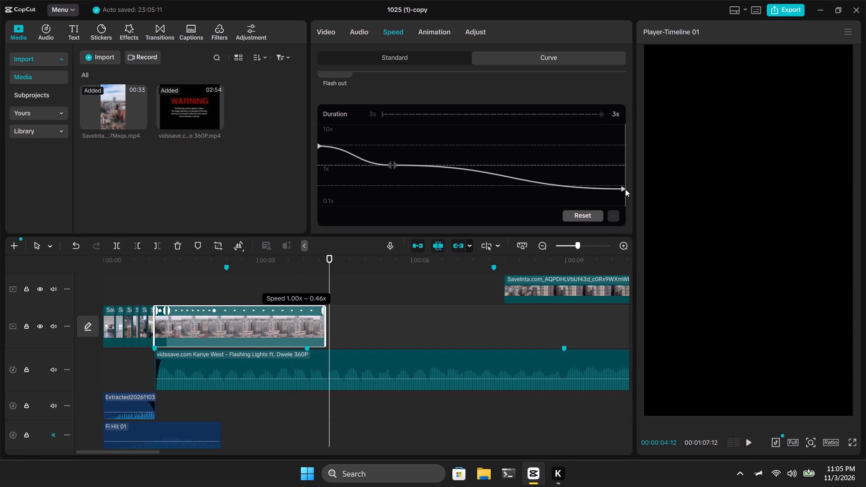
drag(625, 189, 625, 188)
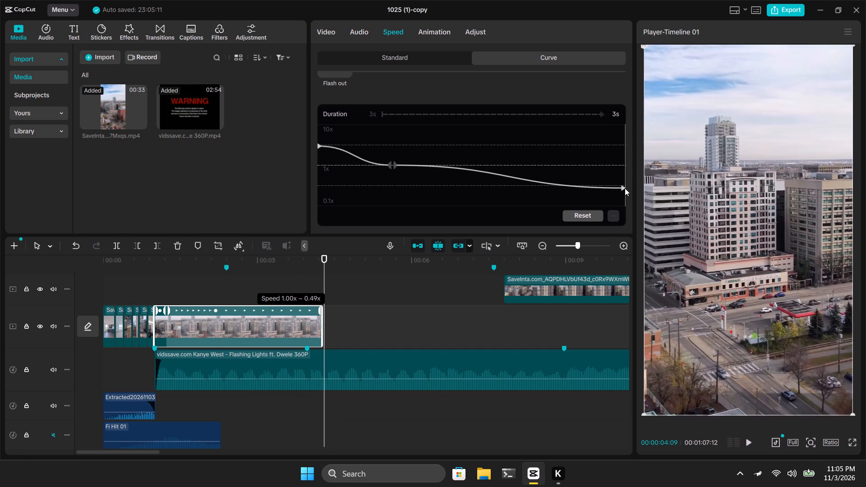
drag(625, 188, 624, 186)
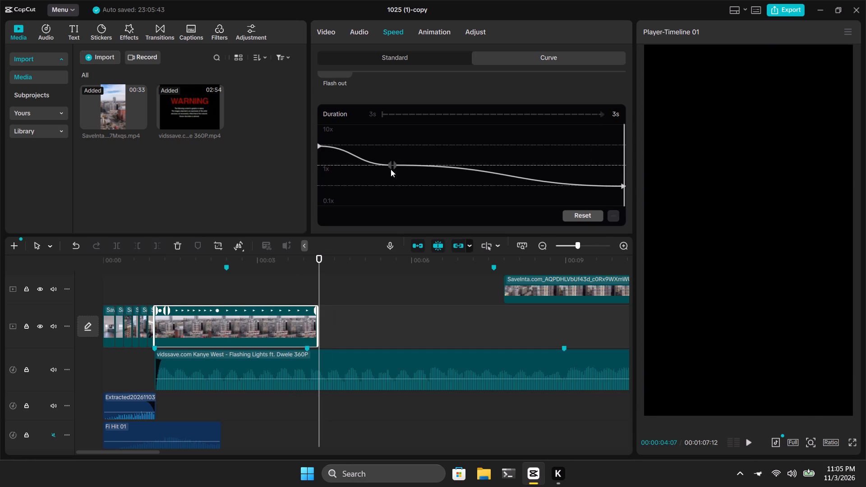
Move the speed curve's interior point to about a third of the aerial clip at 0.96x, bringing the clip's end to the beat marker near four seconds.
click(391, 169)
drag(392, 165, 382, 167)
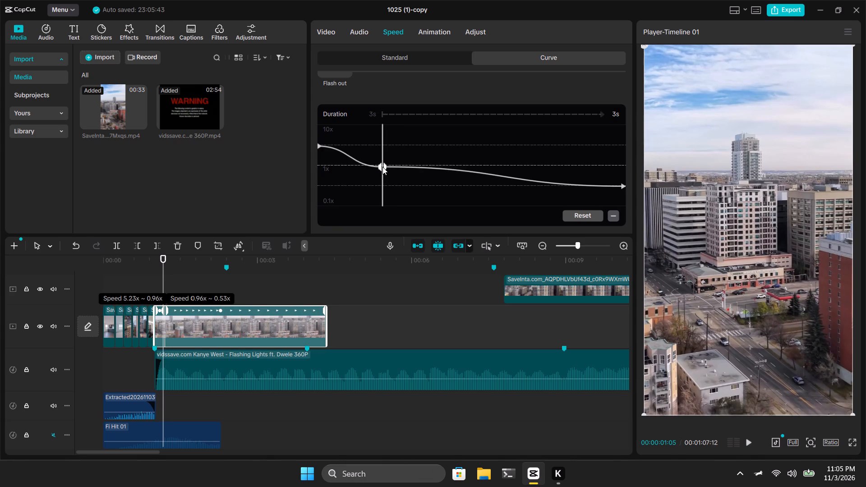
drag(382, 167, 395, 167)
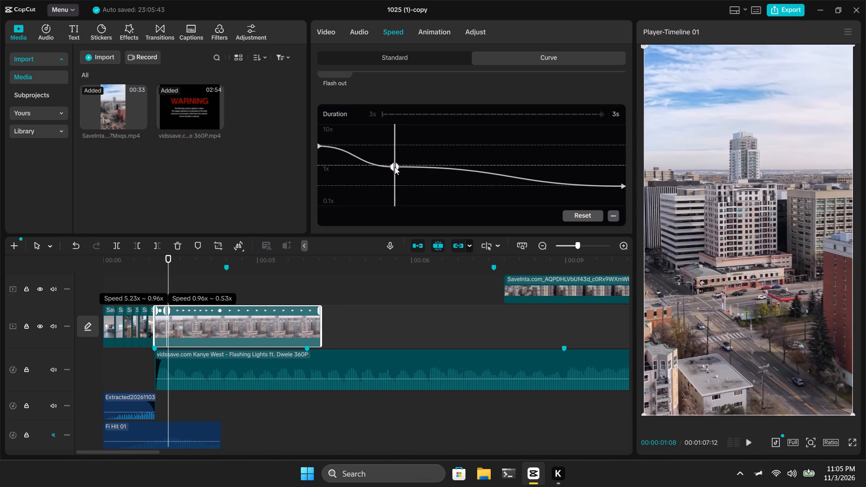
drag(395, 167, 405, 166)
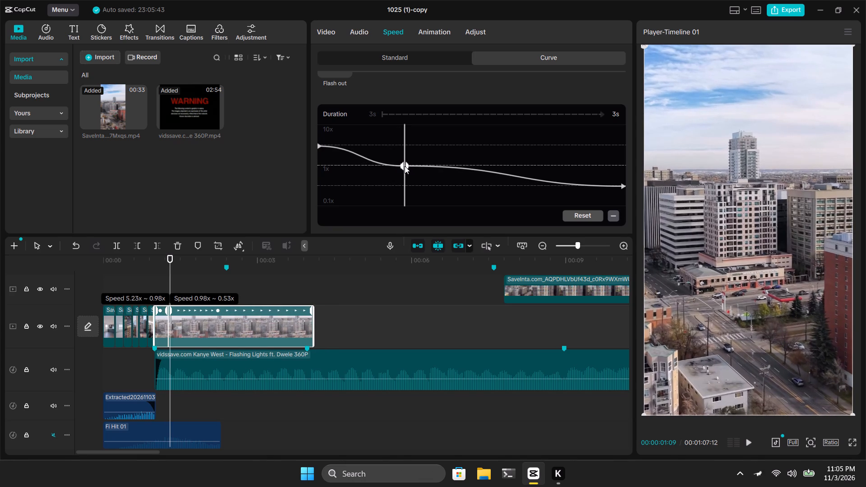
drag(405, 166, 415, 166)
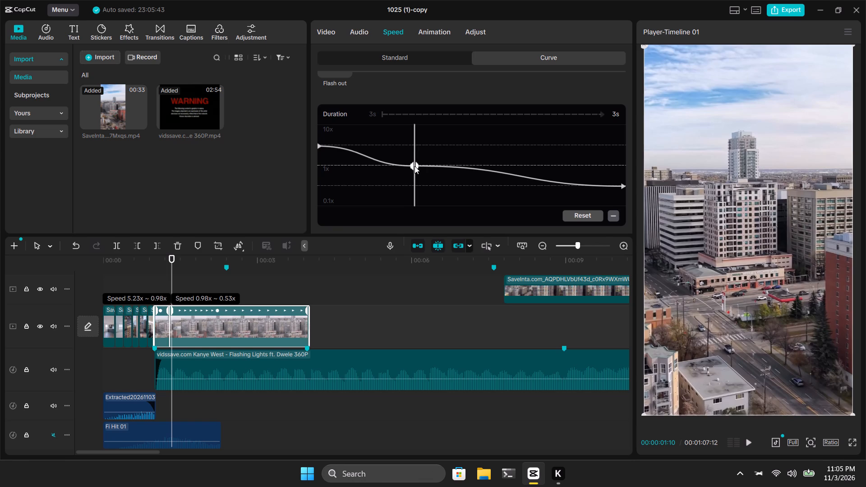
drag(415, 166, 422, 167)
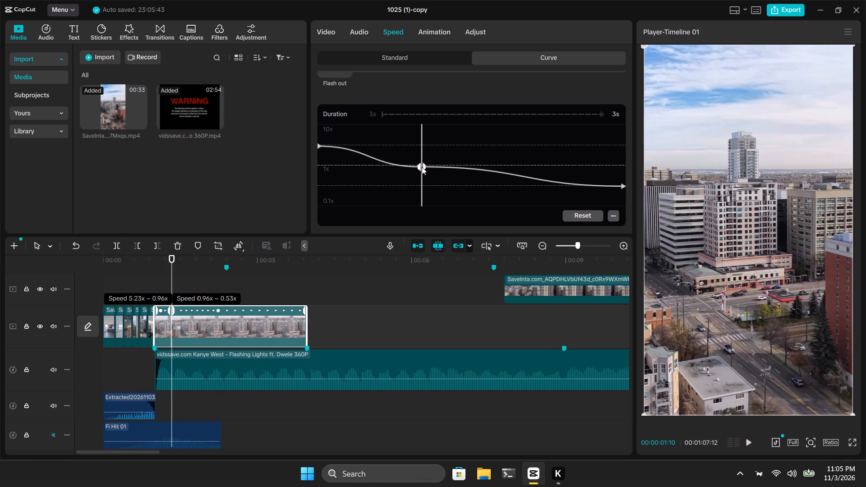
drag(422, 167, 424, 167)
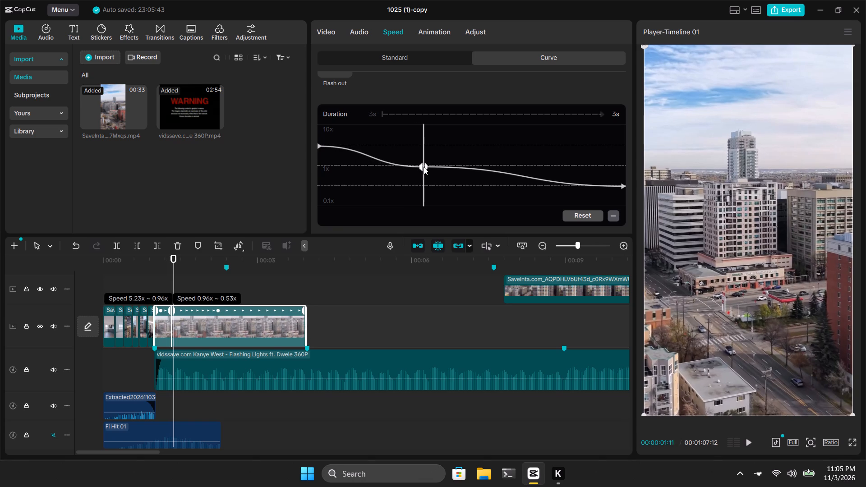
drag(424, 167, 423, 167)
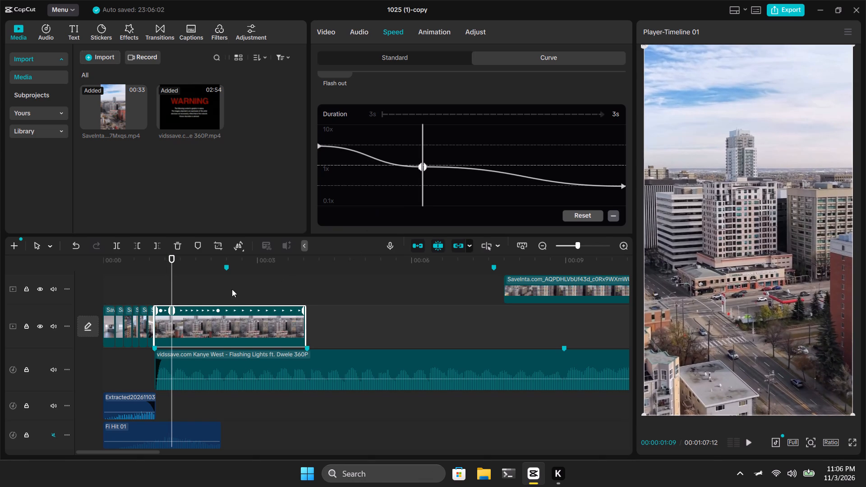
Replay the cut into the aerial clip several times to check the fast start of its speed ramp.
click(147, 286)
key(space)
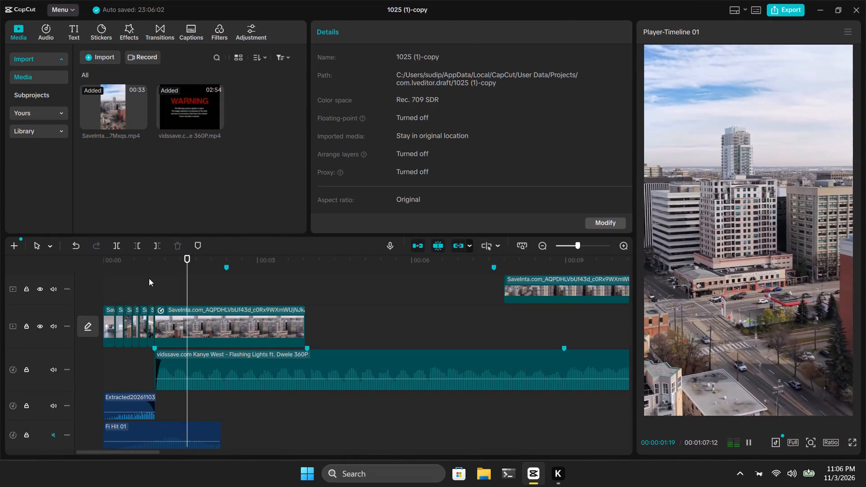
key(space)
click(142, 287)
key(space)
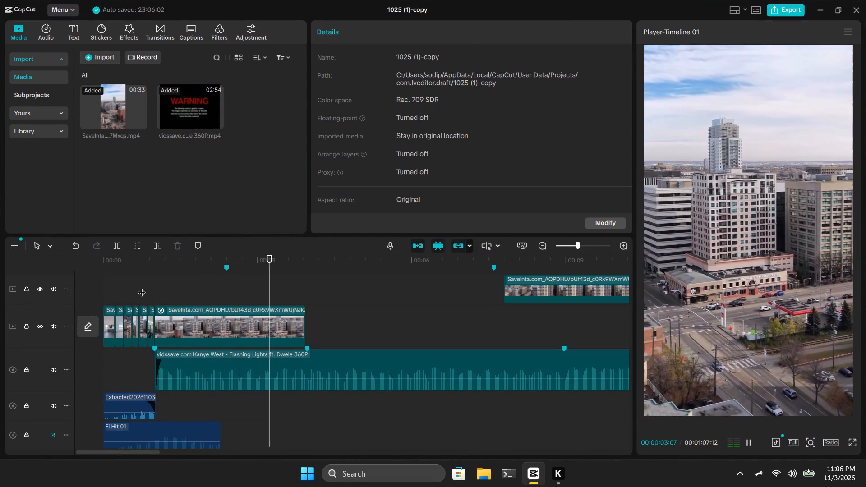
key(space)
click(146, 284)
key(space)
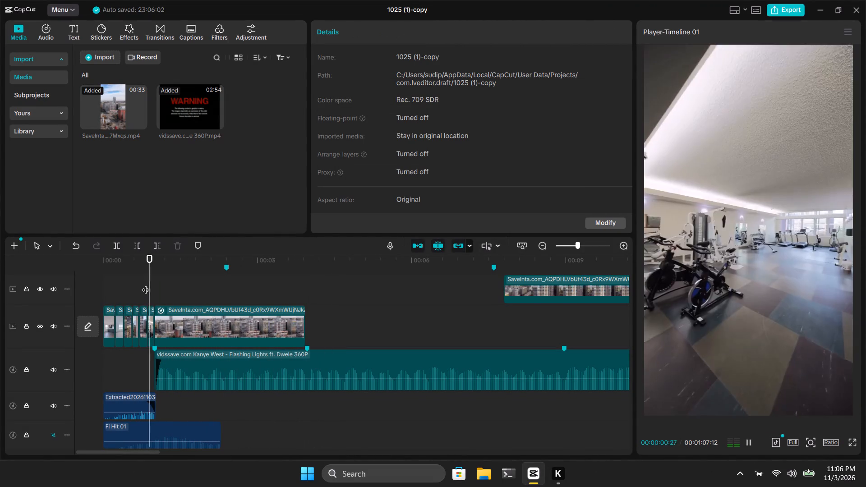
key(space)
click(147, 284)
key(space)
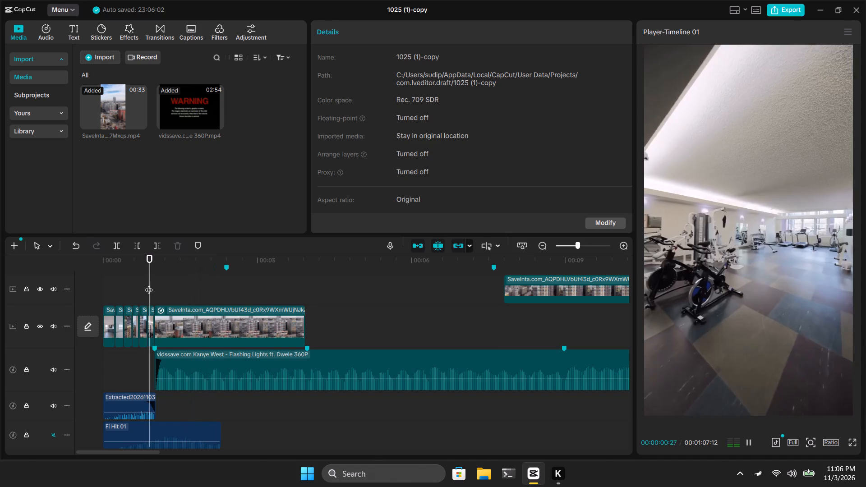
key(space)
Play the sequence from the beginning and through the aerial clip to check the ramp against the music.
click(102, 283)
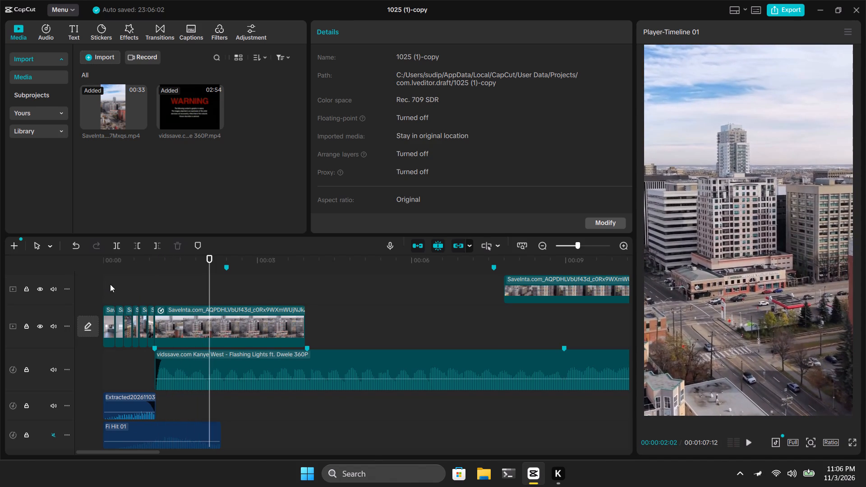
click(110, 284)
drag(111, 285, 94, 289)
key(space)
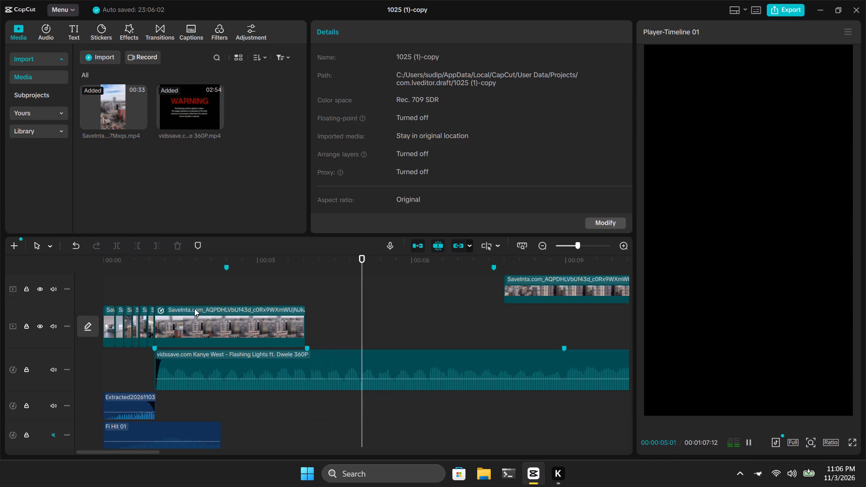
click(137, 288)
drag(137, 288, 87, 283)
key(space)
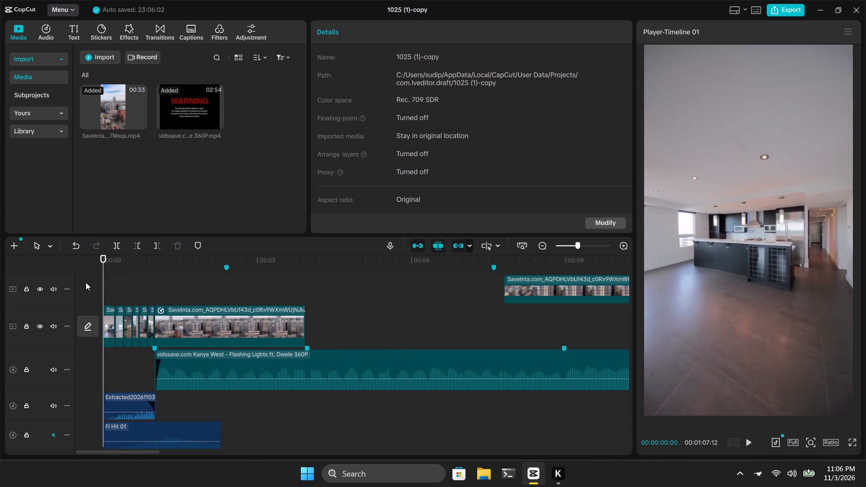
key(space)
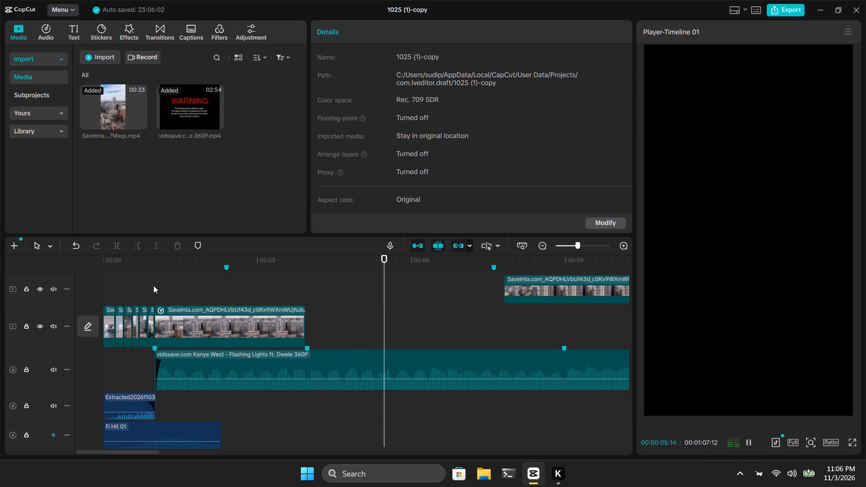
click(154, 287)
key(space)
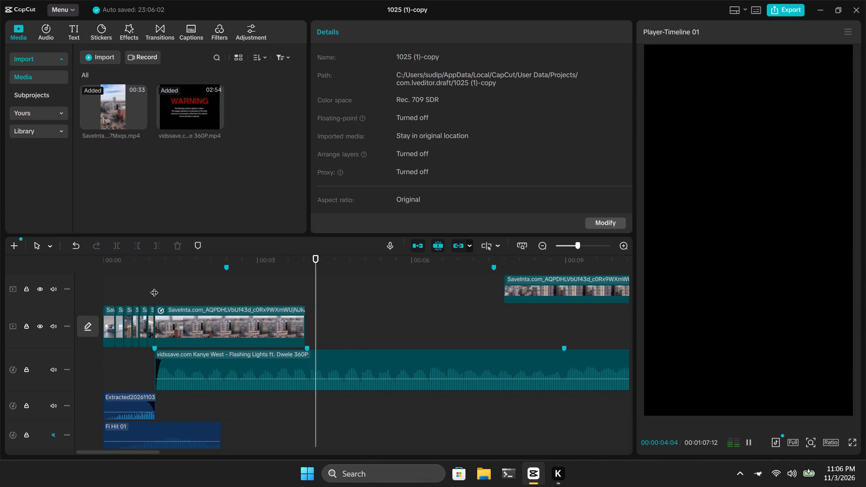
key(space)
Replay and scrub the music around the aerial clip's end to locate the exact beat for the cut.
click(308, 298)
click(308, 290)
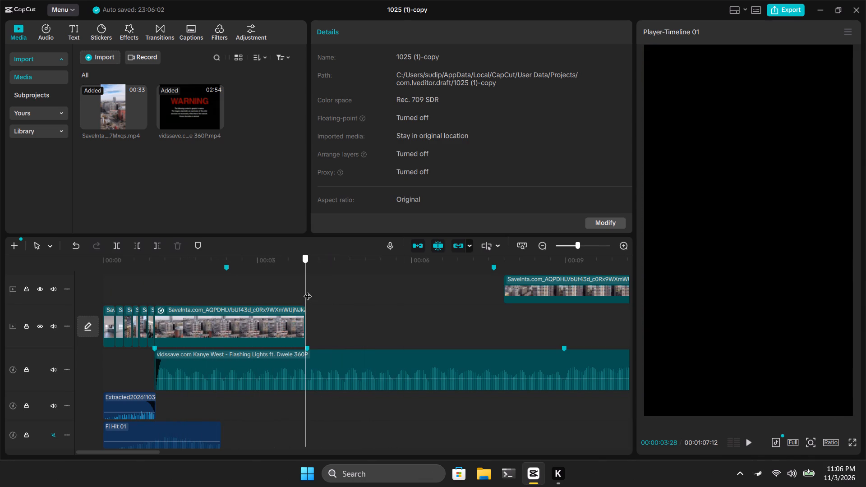
key(space)
key(space)
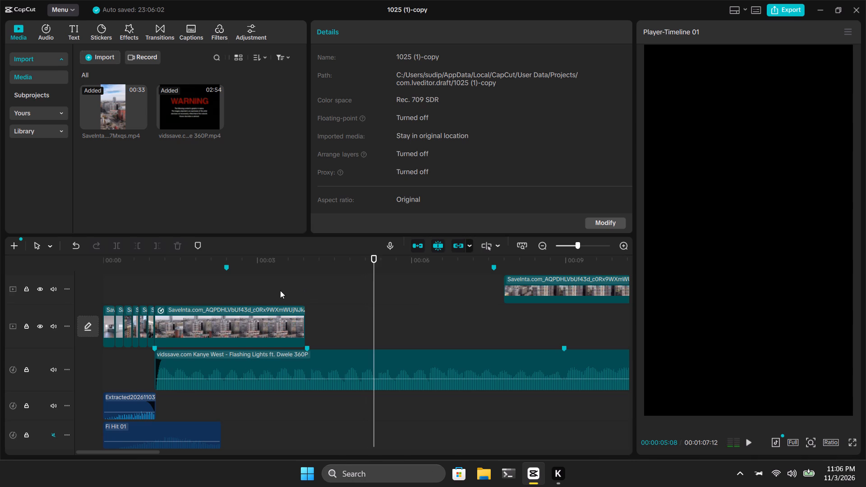
click(275, 287)
key(space)
key(space)
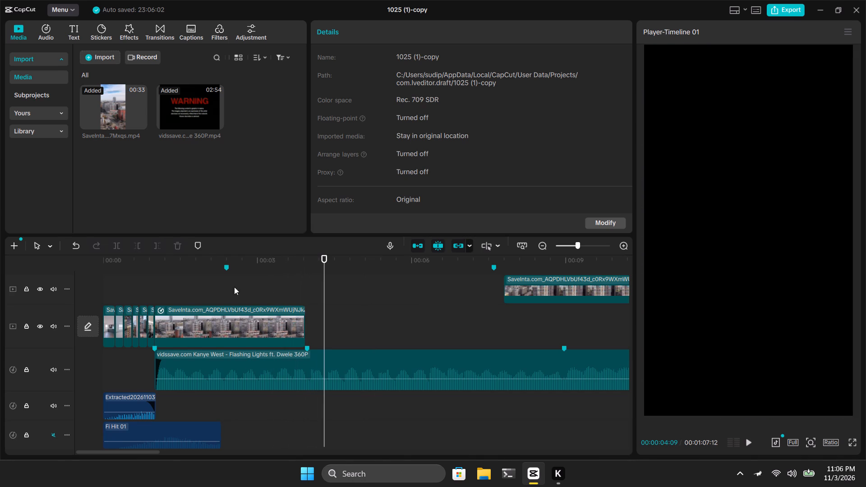
click(180, 280)
drag(180, 280, 157, 288)
key(space)
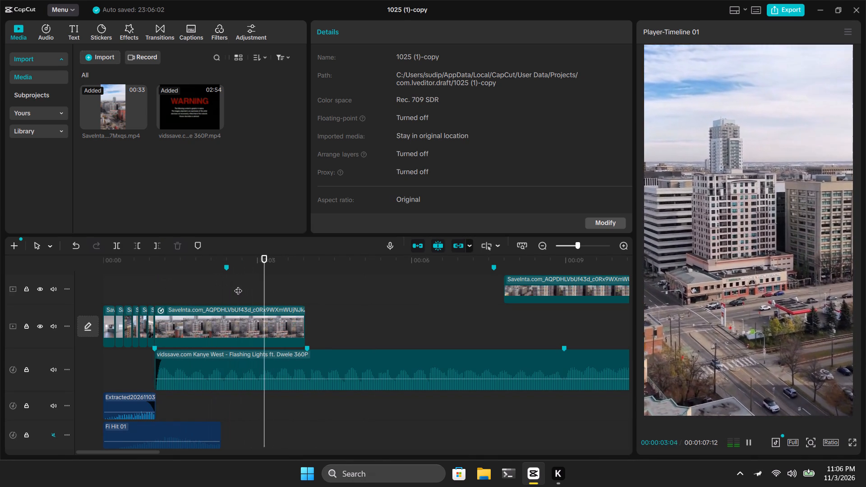
key(space)
click(287, 285)
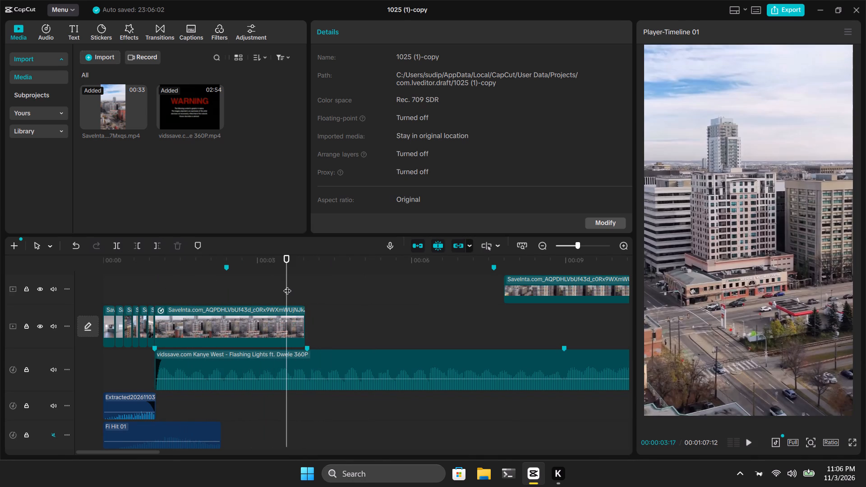
drag(287, 285, 293, 302)
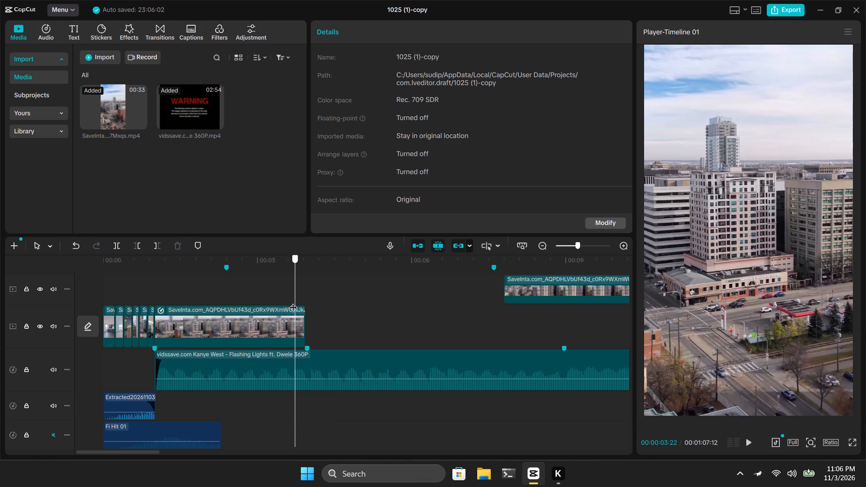
drag(293, 302, 292, 304)
key(space)
click(292, 304)
key(space)
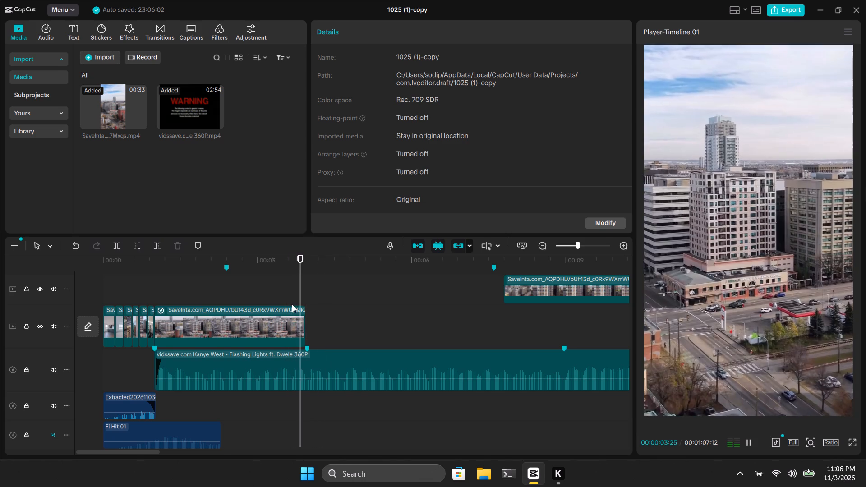
click(292, 304)
key(space)
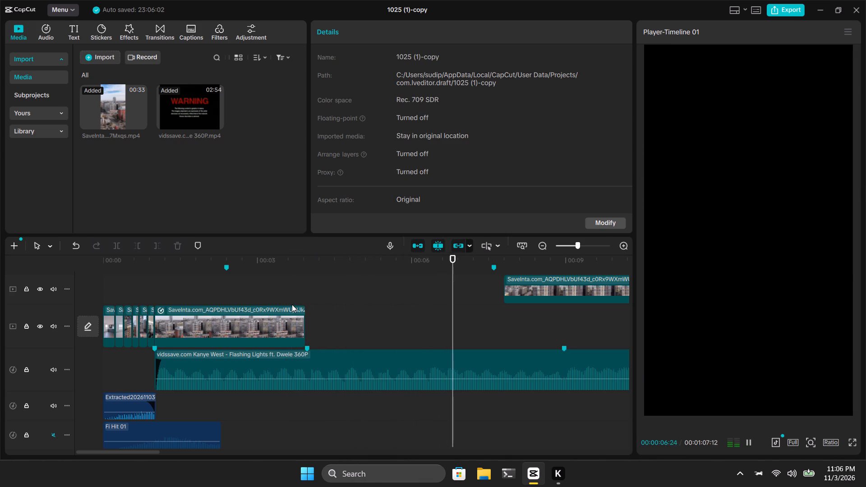
key(space)
click(286, 289)
key(space)
key(space)
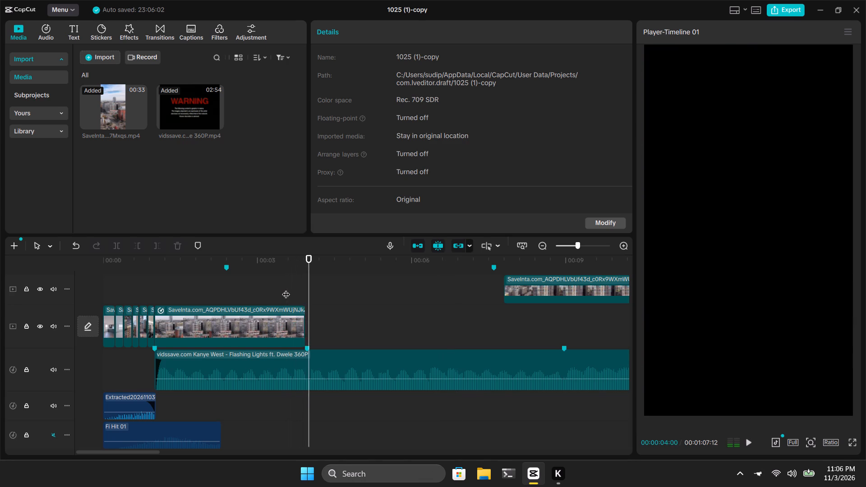
Add beat markers at 00:00:03:20 on both the timeline and the Flashing Lights music track.
click(286, 289)
drag(287, 282, 291, 285)
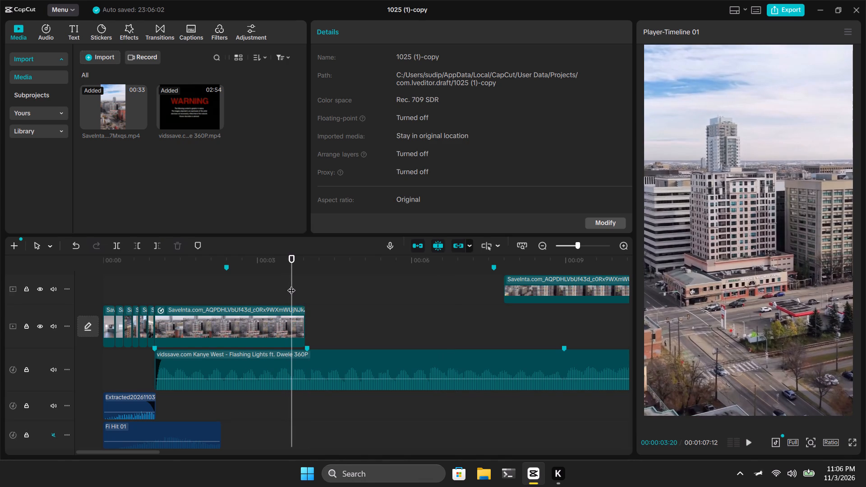
key(m)
click(295, 313)
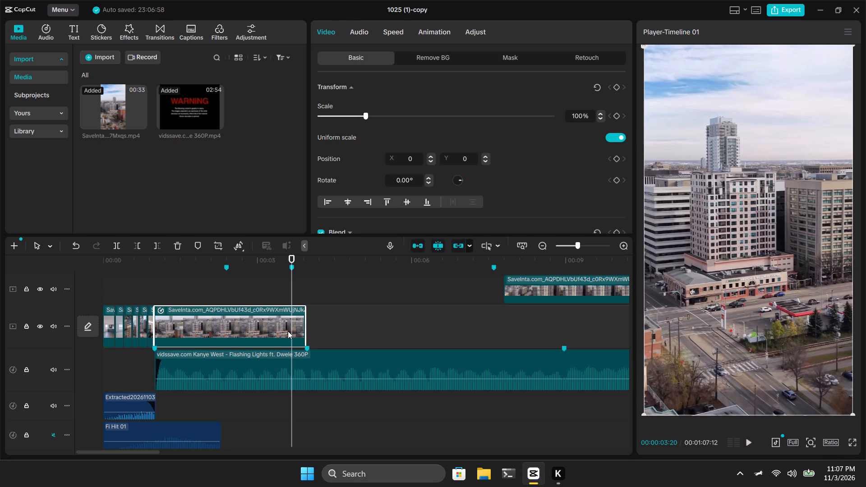
click(291, 366)
key(m)
Move the aerial clip's interior speed point later at 1x and raise the start point to 6.32x, ending the clip at the 00:00:03:20 marker.
click(290, 325)
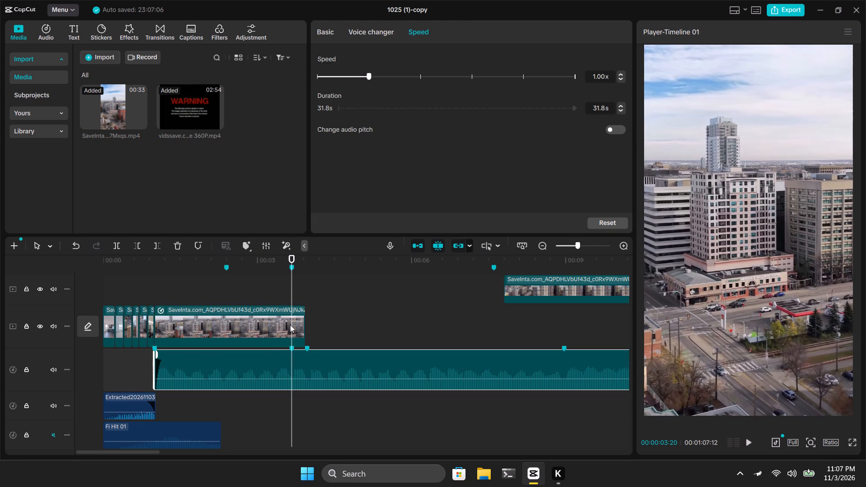
click(433, 33)
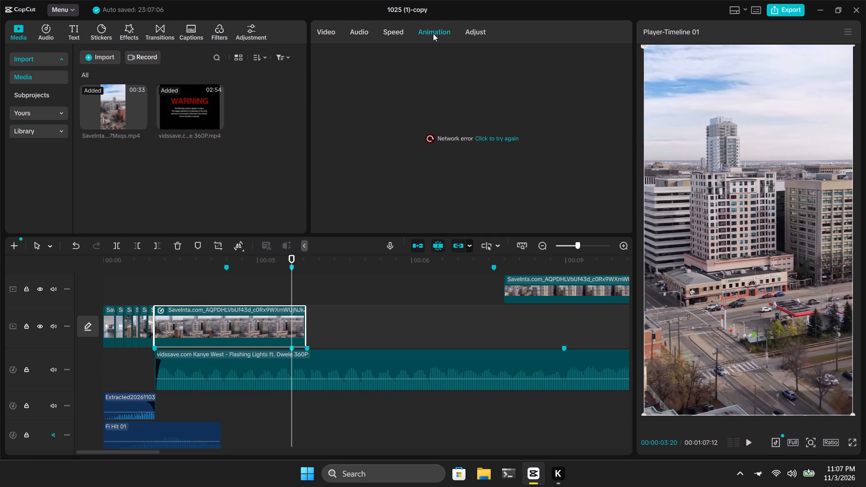
click(399, 34)
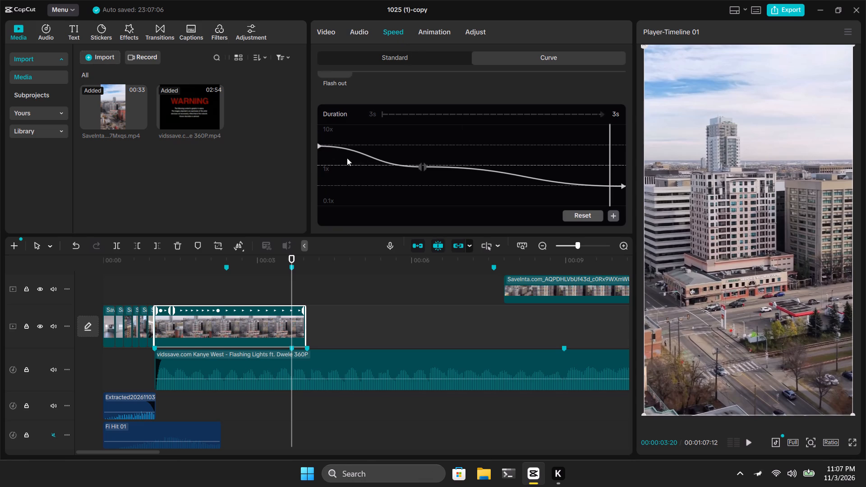
drag(422, 169, 432, 166)
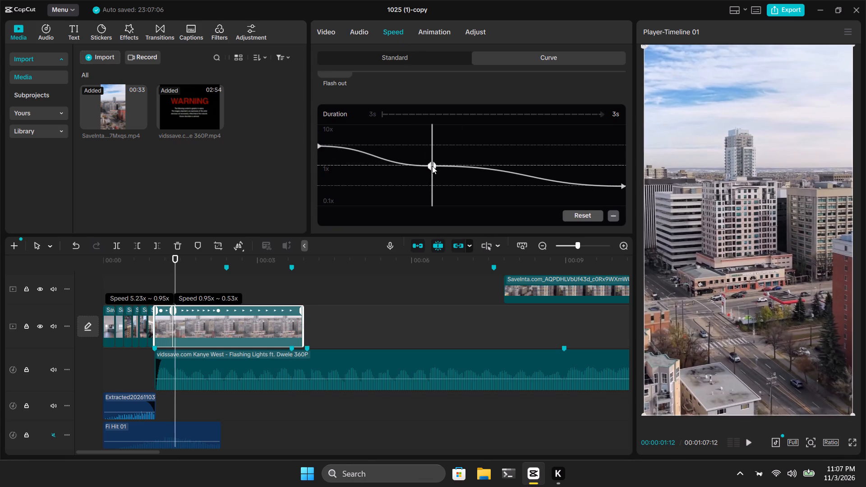
drag(432, 166, 436, 165)
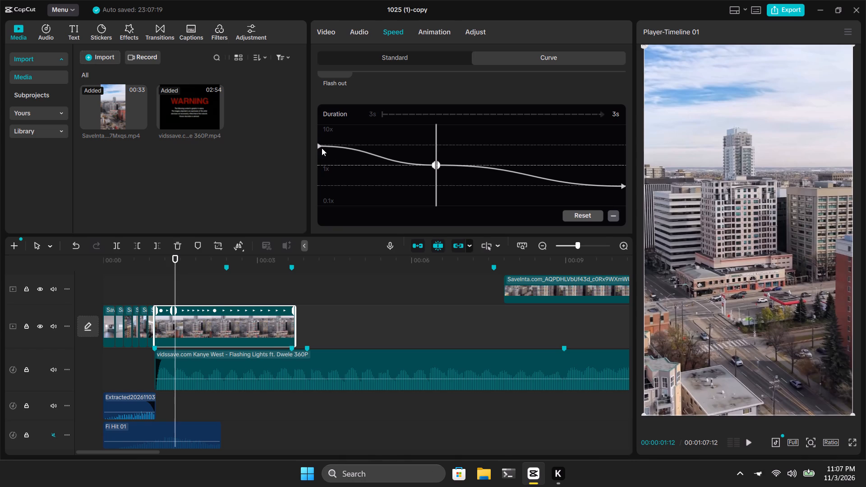
drag(321, 147, 321, 141)
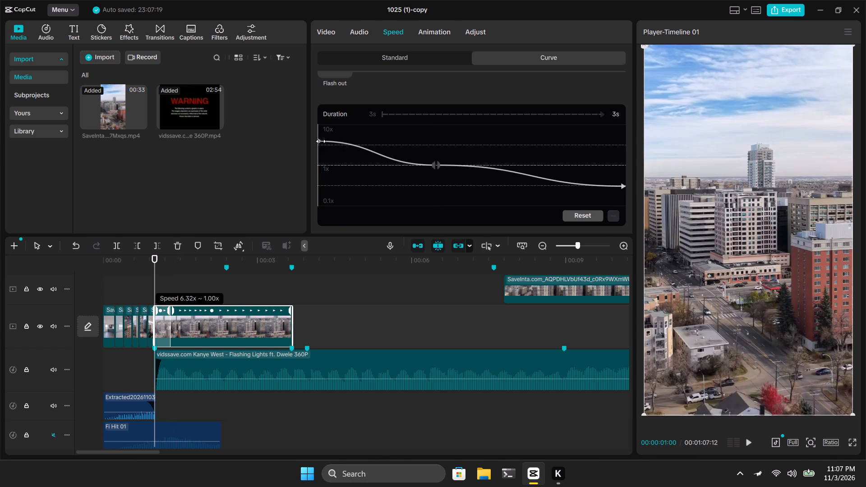
Fine-tune the start speed point of the aerial clip's curve so the clip ends near the 00:00:03:20 marker.
drag(321, 141, 318, 143)
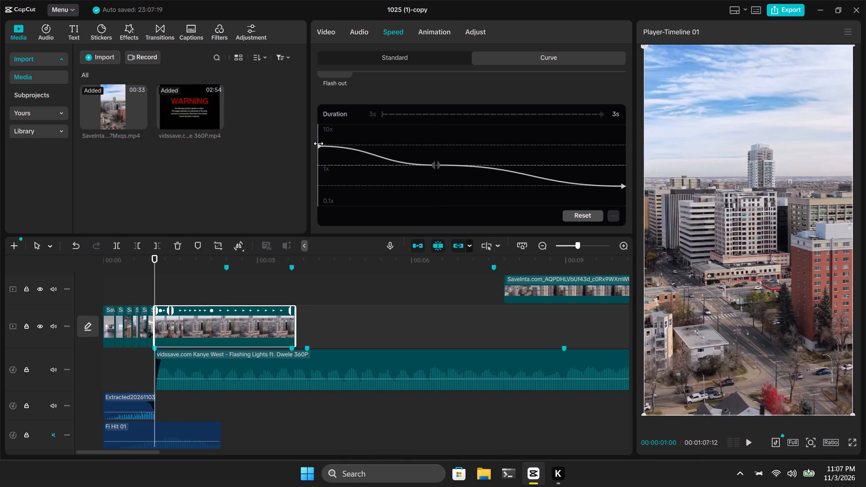
drag(318, 143, 318, 142)
drag(318, 142, 318, 141)
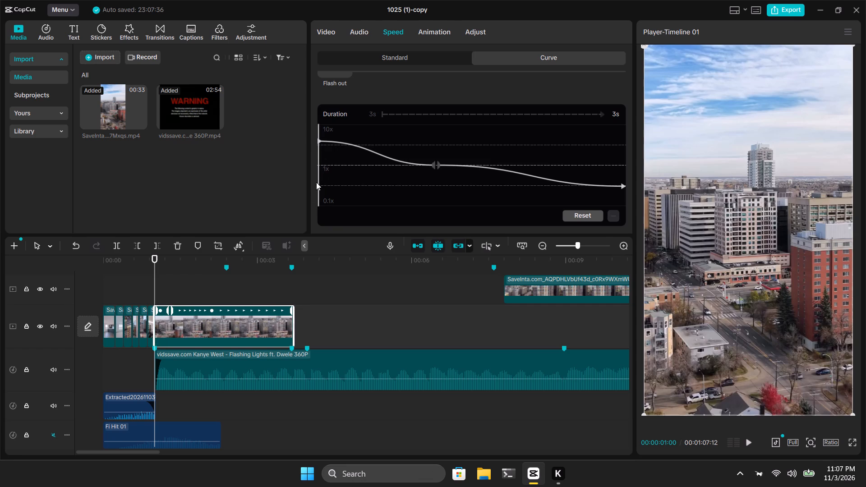
Play the ramped aerial clip from its start at 00:00:01:00 to check it against the music.
click(188, 282)
drag(188, 282, 180, 281)
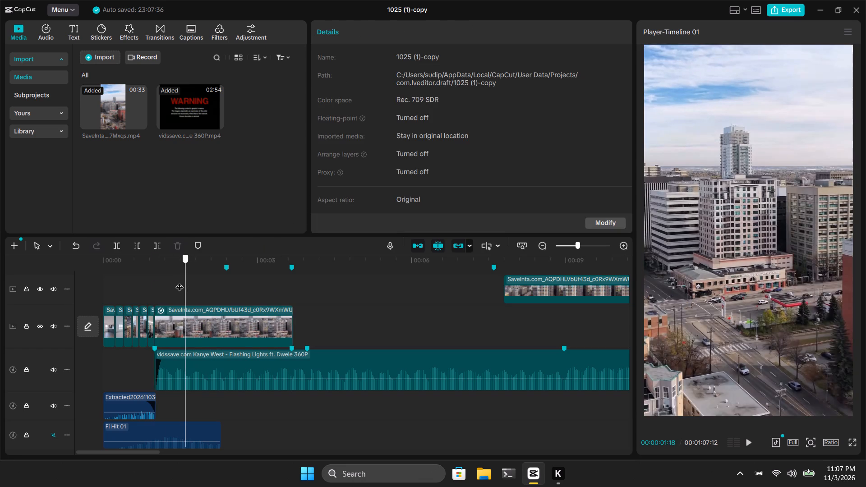
drag(180, 281, 156, 280)
key(space)
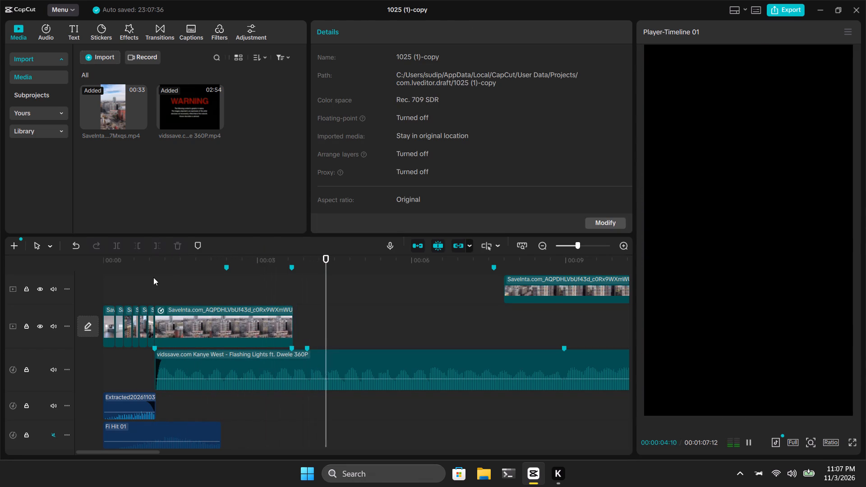
key(space)
Play through the remaining aerial clips on the upper track to judge which should follow the ramped clip.
click(550, 294)
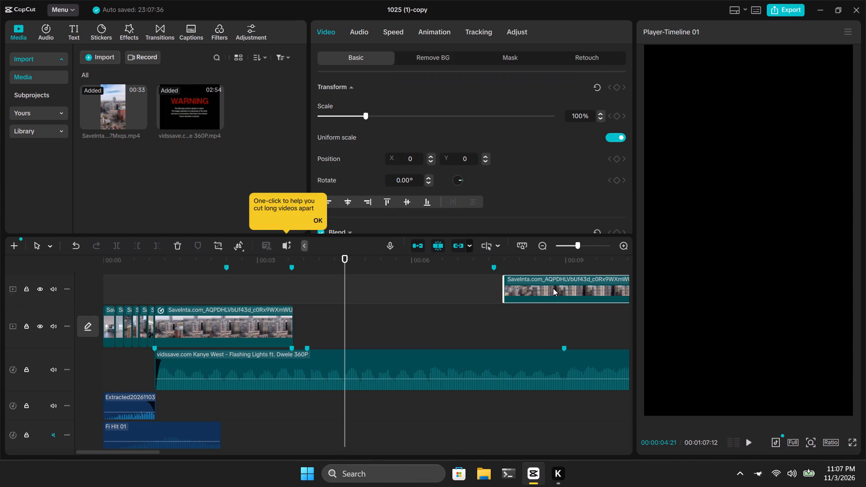
click(500, 317)
key(space)
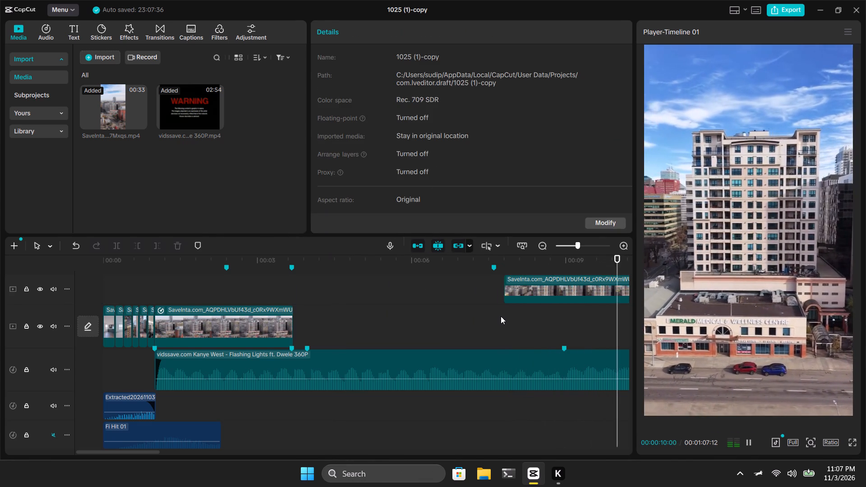
ctrl+scroll(501, 316, down, 8)
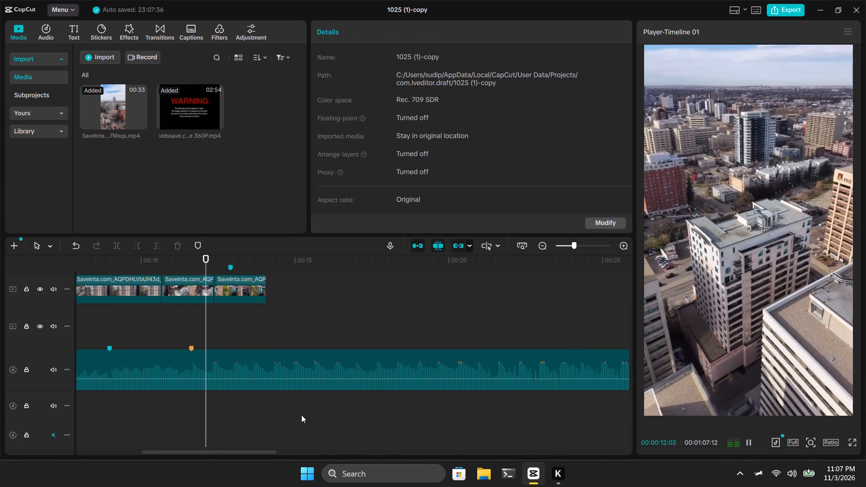
ctrl+scroll(278, 438, down, 5)
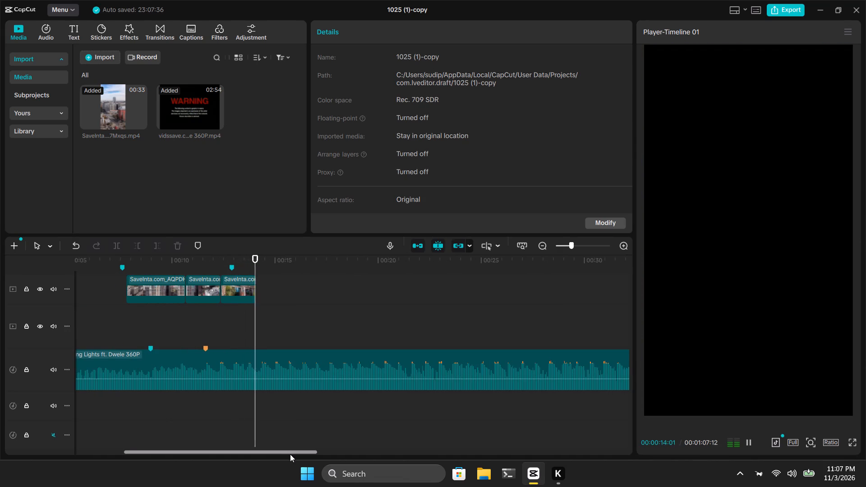
drag(290, 454, 231, 464)
click(165, 288)
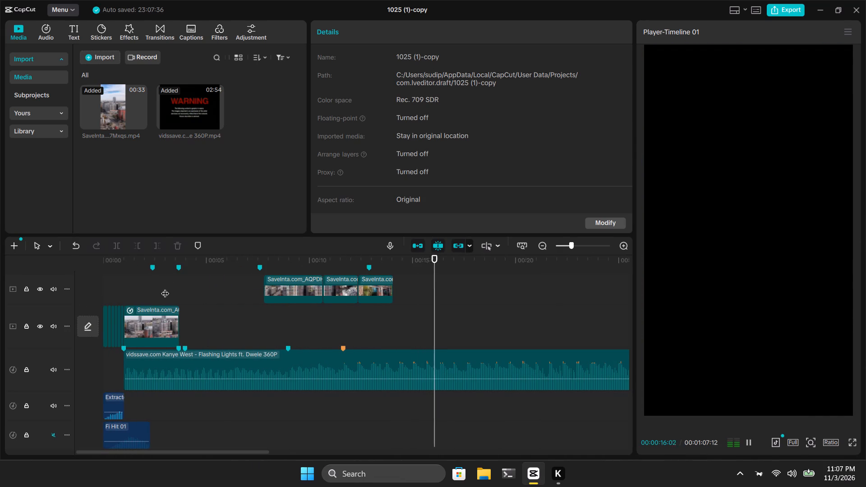
key(space)
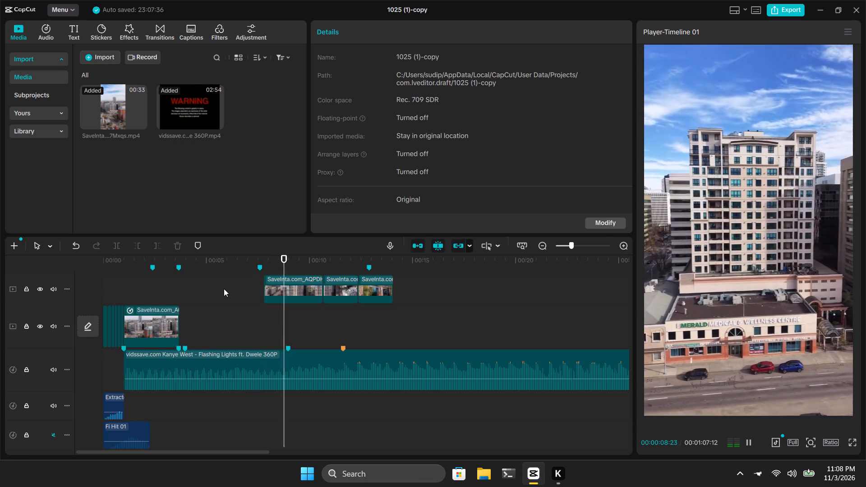
key(space)
click(290, 291)
click(268, 319)
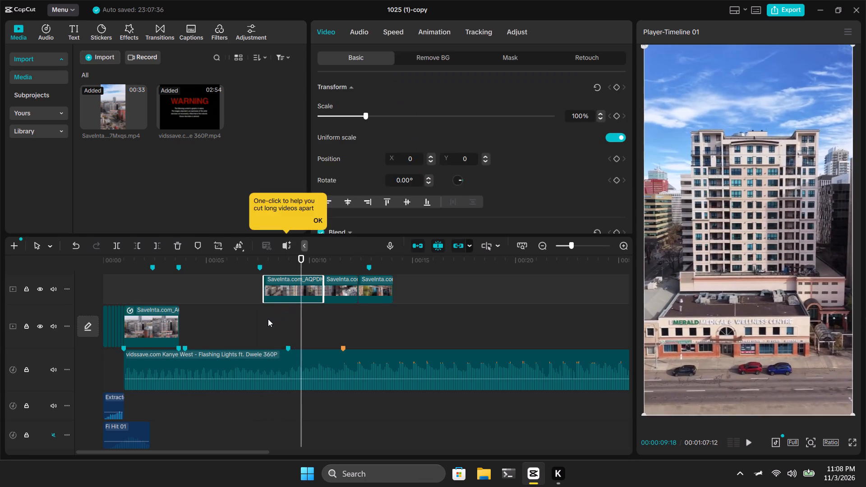
key(space)
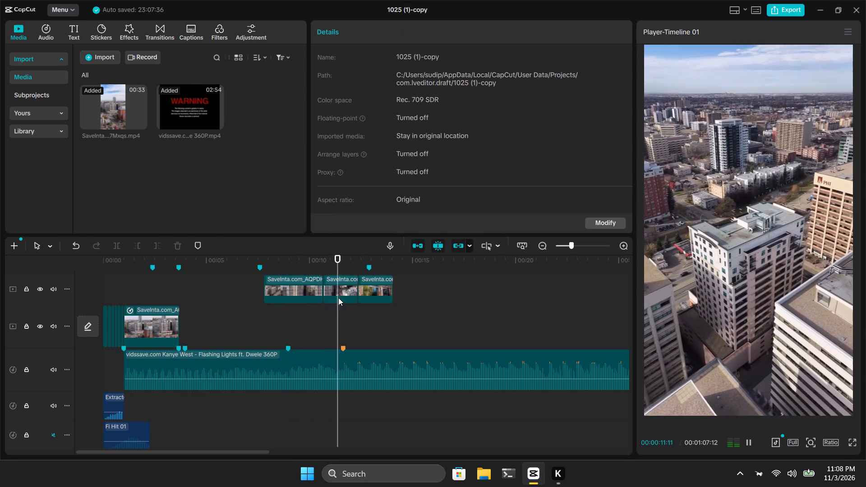
key(space)
Play the music from the aerial clip's end and scrub repeatedly around 00:00:06 to locate the next cut beat.
click(181, 291)
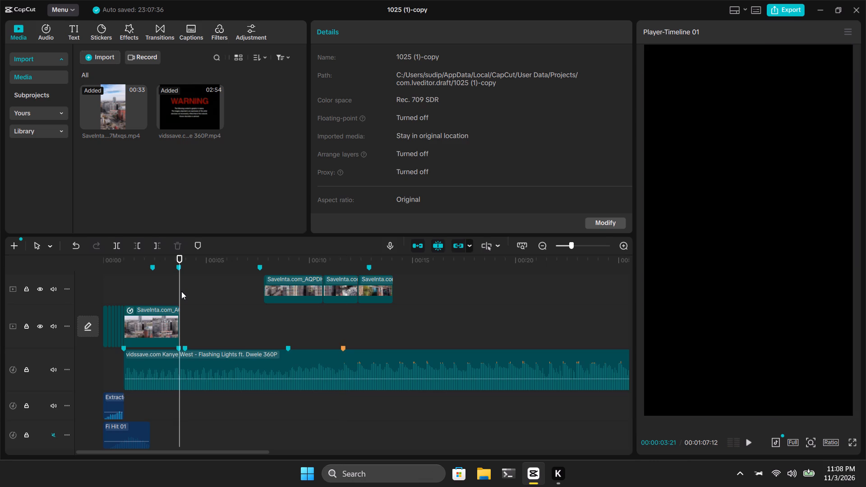
click(181, 291)
key(space)
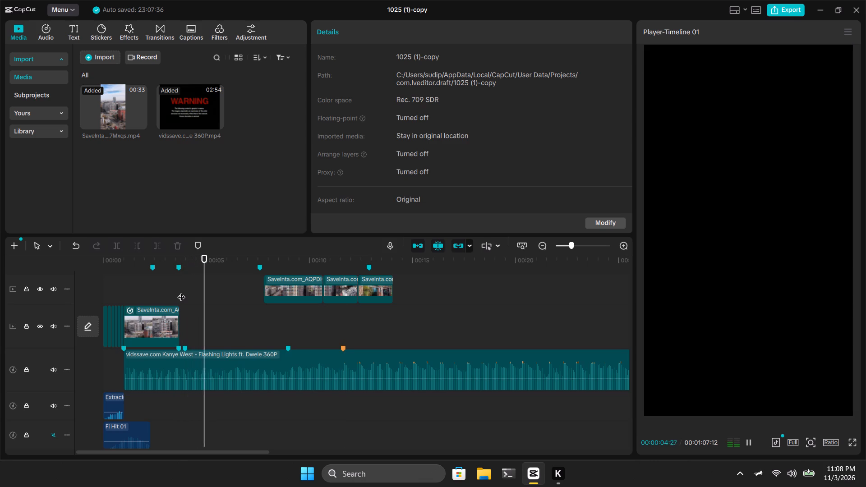
key(space)
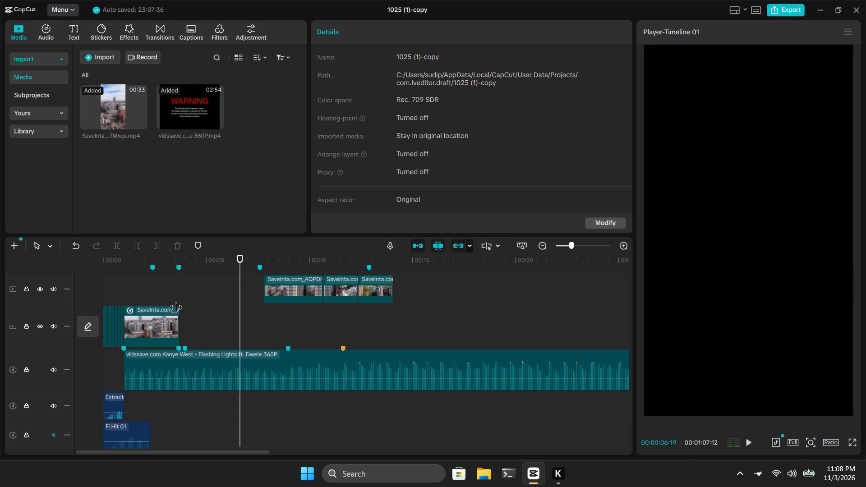
ctrl+scroll(222, 330, up, 10)
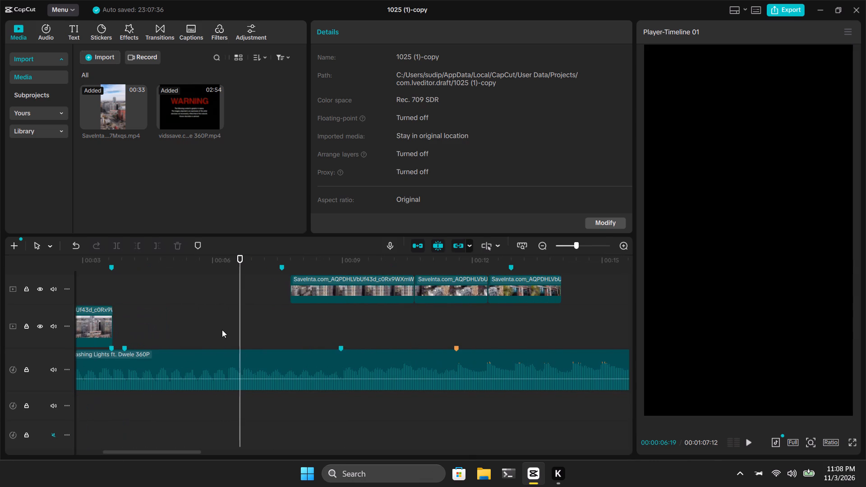
click(222, 330)
drag(222, 330, 214, 333)
key(space)
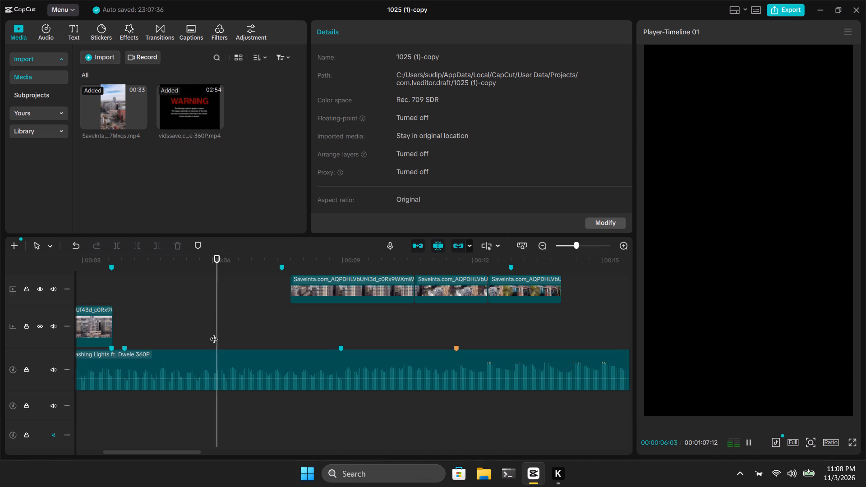
key(space)
click(220, 332)
drag(220, 332, 226, 334)
key(space)
click(226, 334)
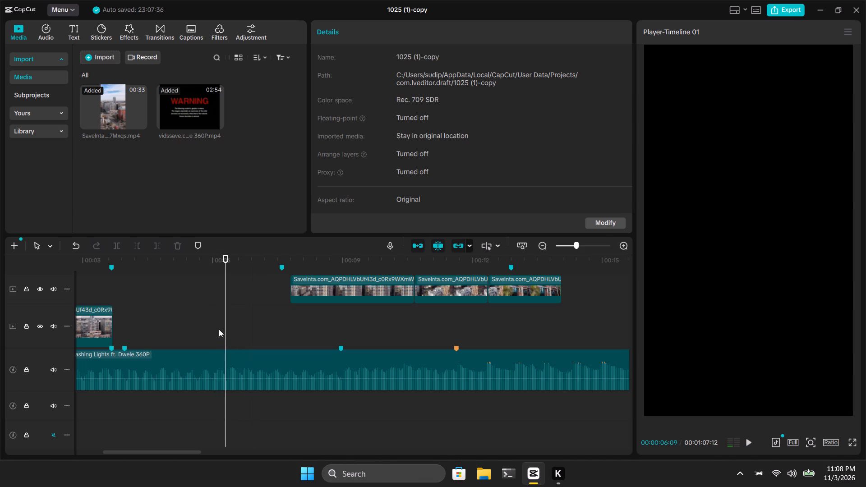
click(210, 326)
key(space)
click(190, 325)
key(space)
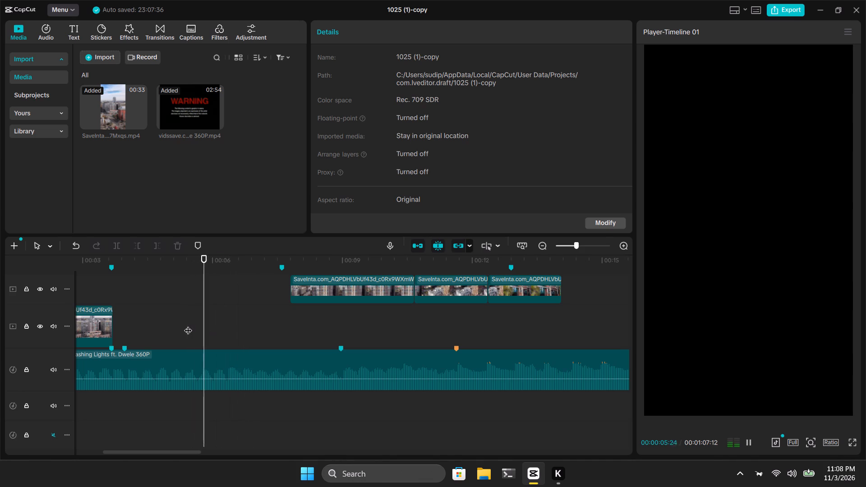
key(space)
click(220, 327)
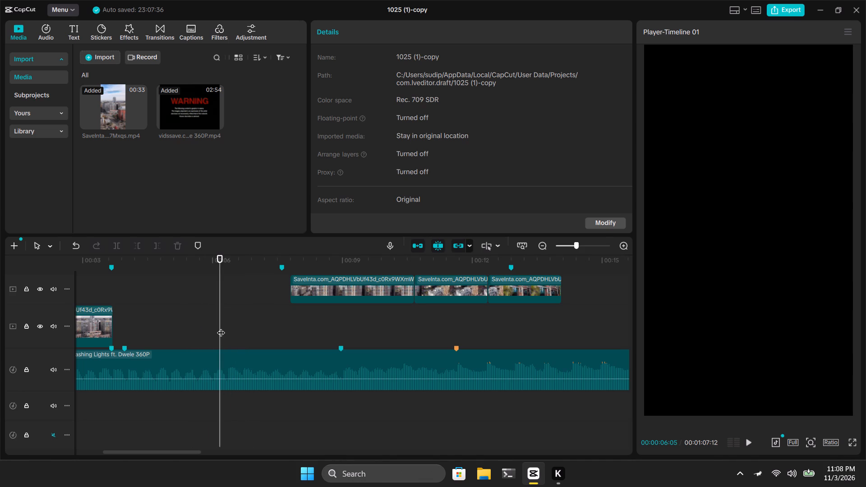
drag(221, 327, 229, 328)
key(space)
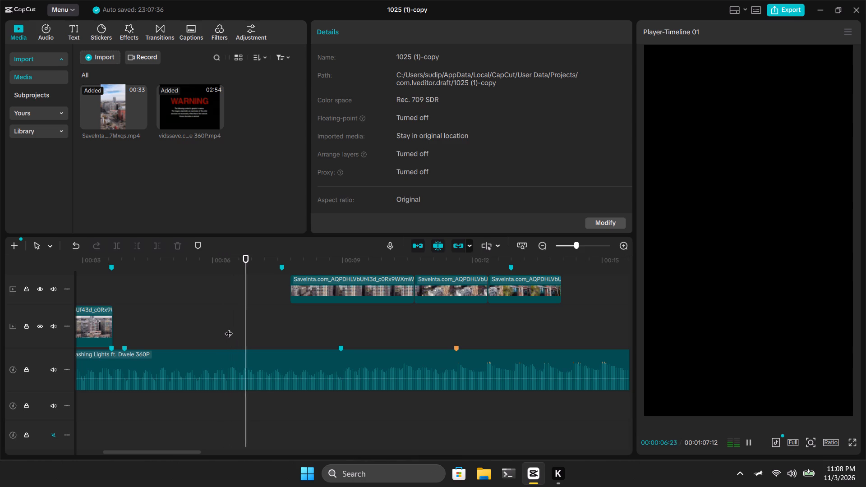
click(229, 328)
click(223, 325)
drag(221, 325, 218, 330)
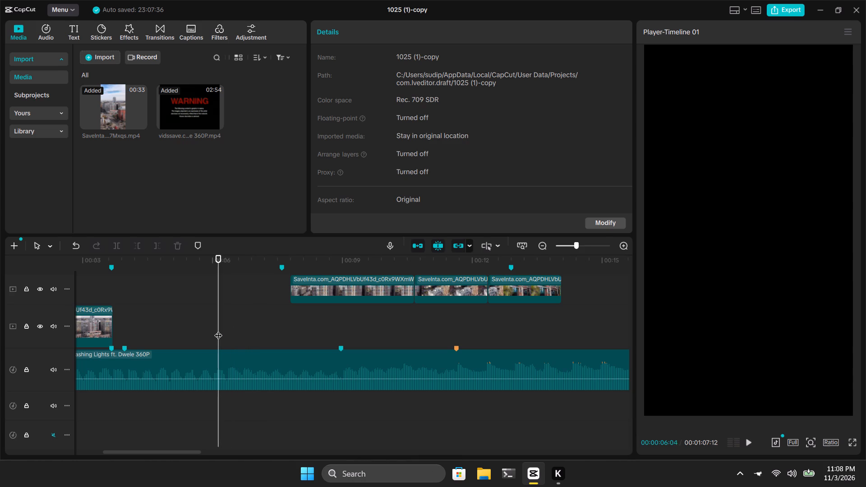
key(space)
click(218, 330)
drag(218, 330, 224, 326)
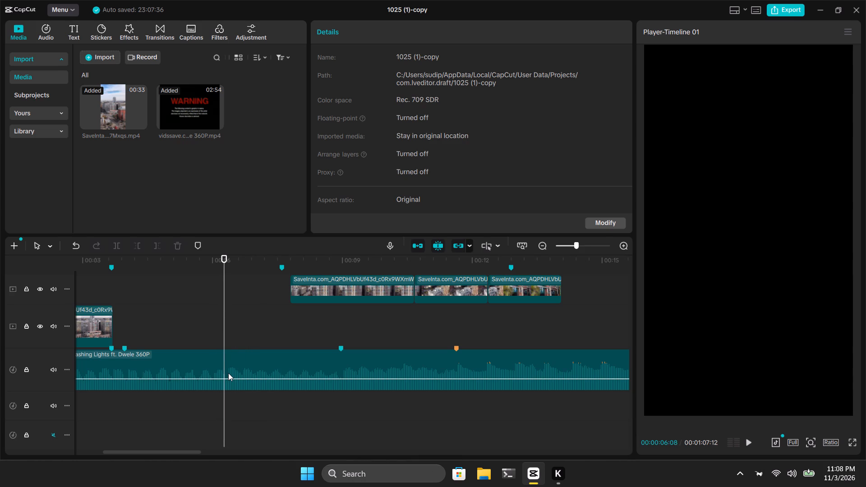
Add a beat marker at 00:00:06:08 on the Flashing Lights music track.
click(228, 373)
key(m)
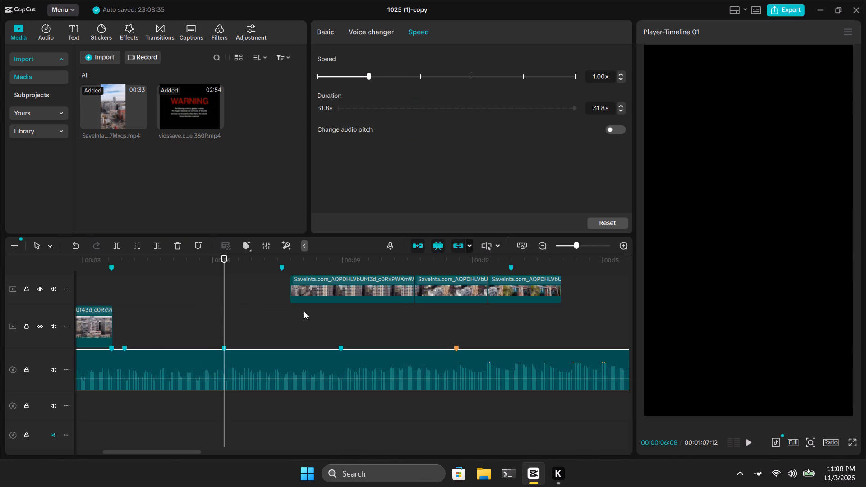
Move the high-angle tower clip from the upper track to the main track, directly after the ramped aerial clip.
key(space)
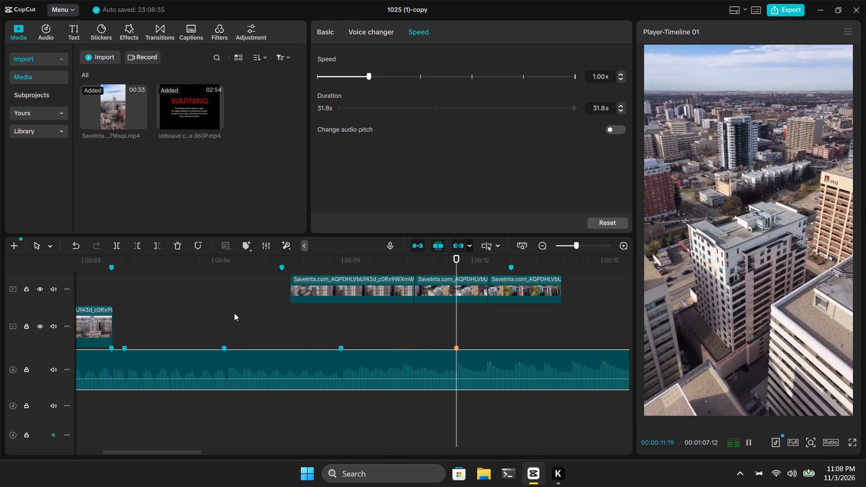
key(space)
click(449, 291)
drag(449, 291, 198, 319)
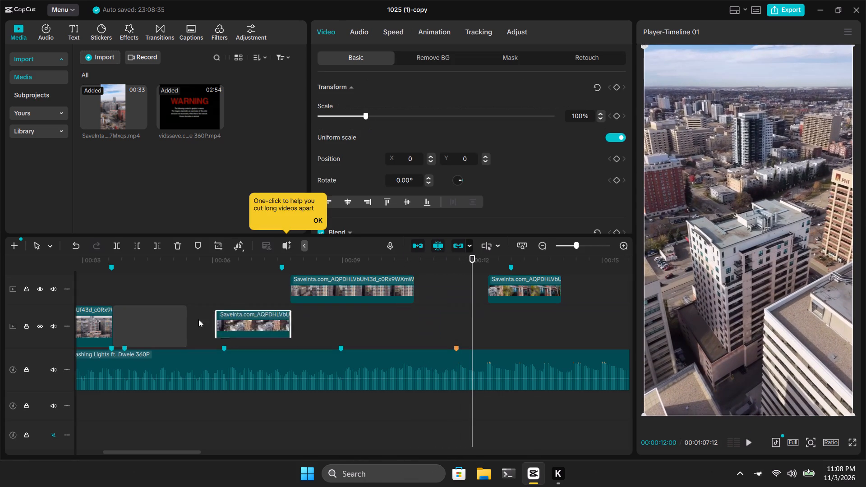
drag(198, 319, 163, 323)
Try the Emerald building front clip on the main track, and set it slightly later on the upper track instead.
drag(336, 290, 283, 331)
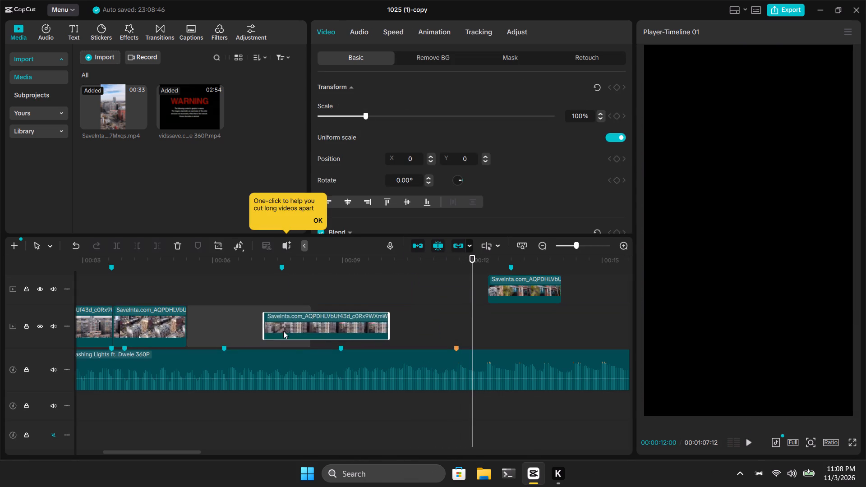
drag(283, 331, 360, 298)
Play the high-angle clip, and replay the sequence from the beginning to check the new clip order against the music.
click(101, 287)
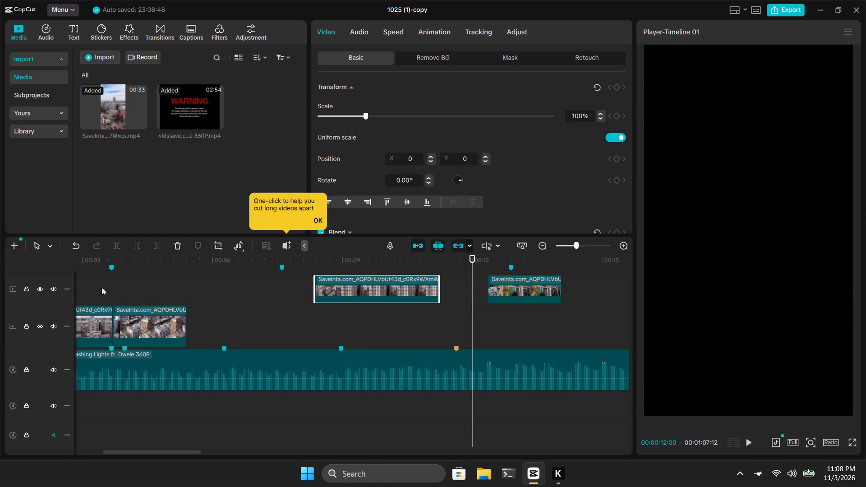
key(space)
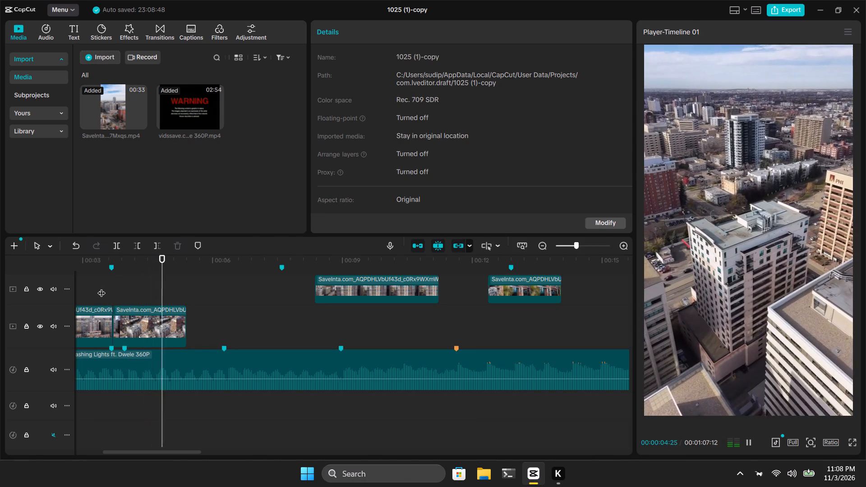
key(space)
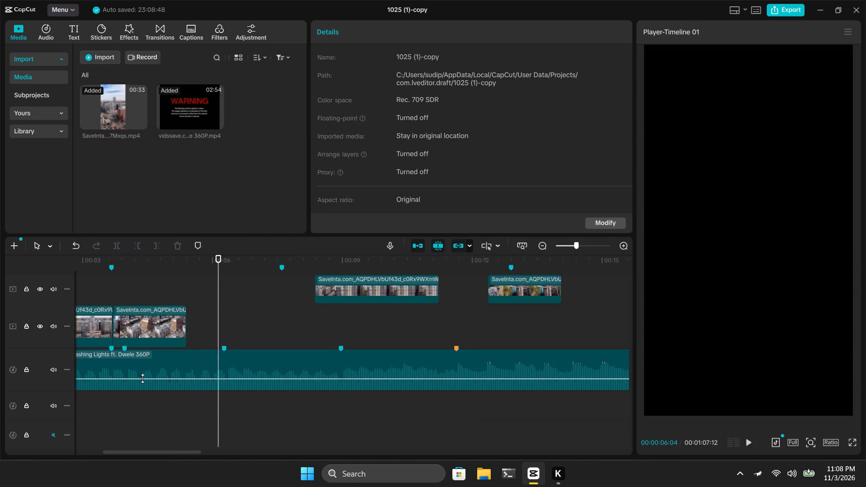
drag(148, 451, 128, 453)
click(126, 286)
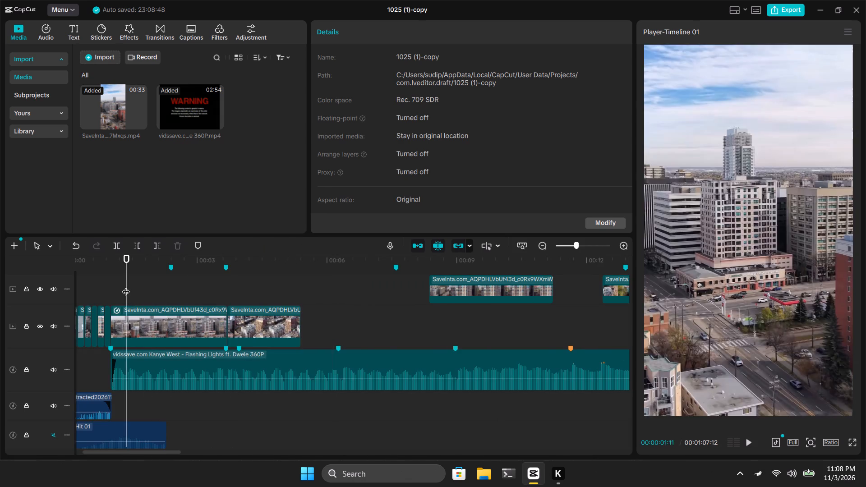
drag(126, 286, 105, 285)
key(space)
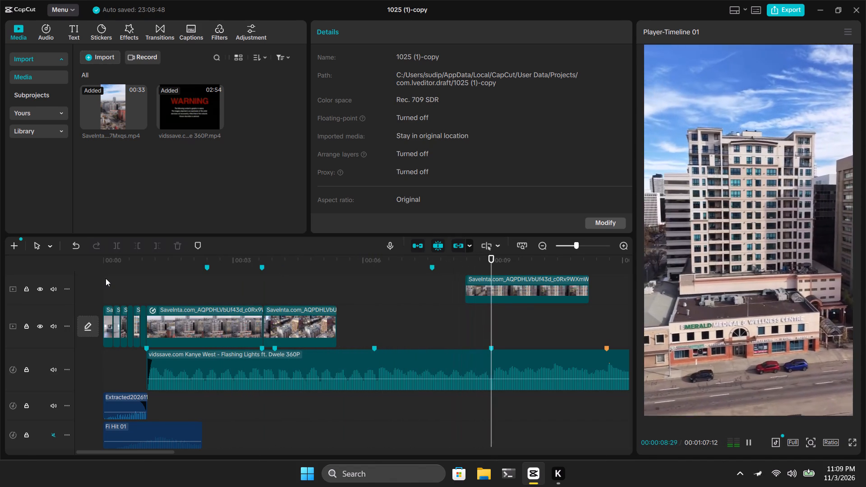
key(space)
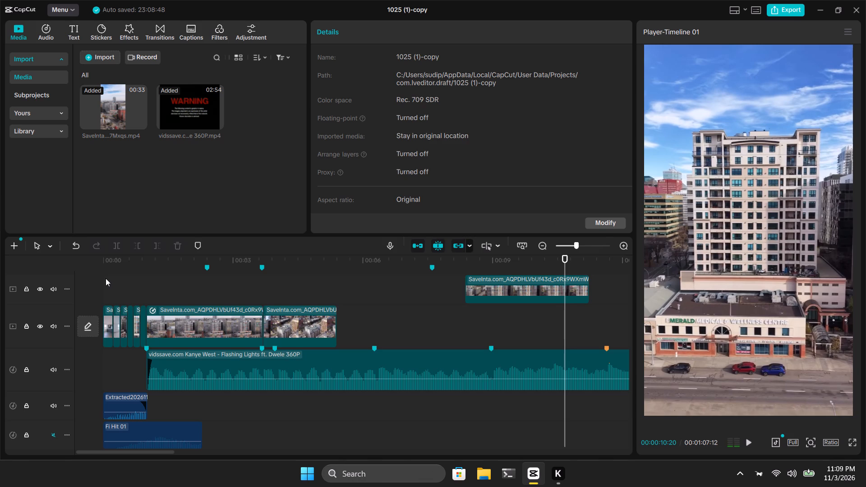
Move the high-angle tower clip off the main track to the upper track, starting near the 00:00:06:08 beat marker.
click(516, 289)
click(309, 323)
drag(309, 323, 369, 287)
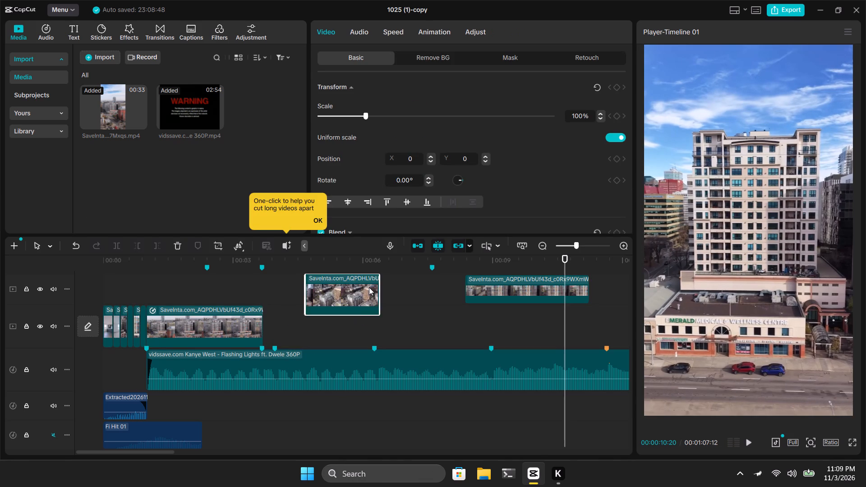
drag(369, 287, 424, 291)
Move the Emerald building front clip from the upper track to the main track, directly after the ramped aerial clip.
drag(500, 291, 363, 340)
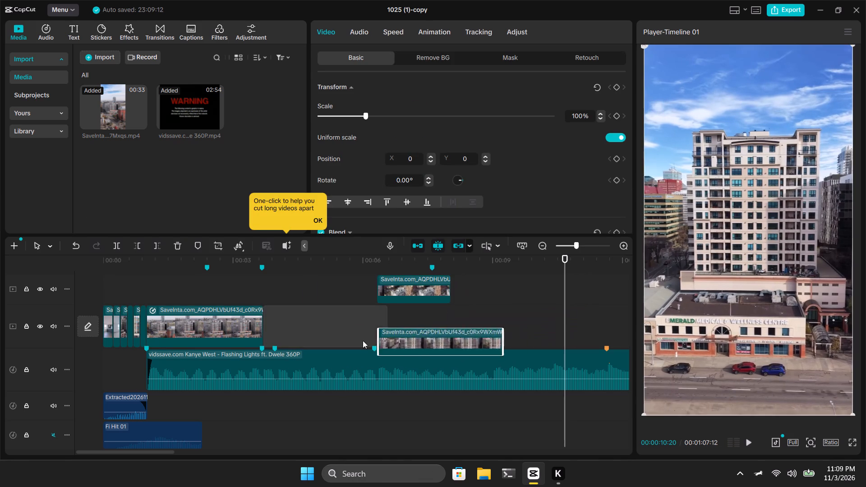
drag(363, 340, 312, 337)
Reverse the Emerald building front clip on the main track after previewing it with the high-angle clip.
click(267, 290)
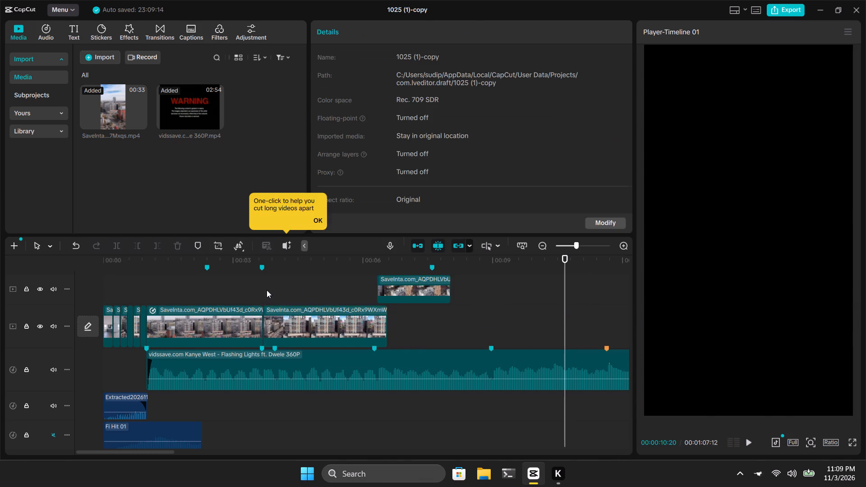
click(267, 290)
key(space)
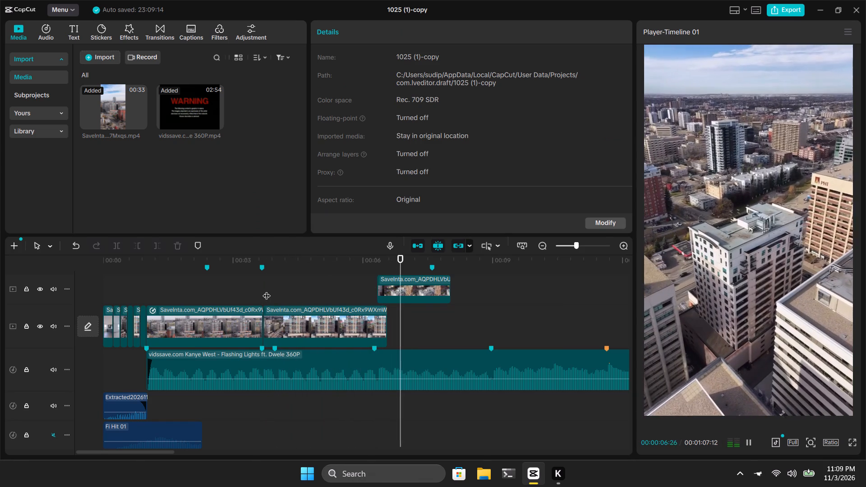
key(space)
click(307, 323)
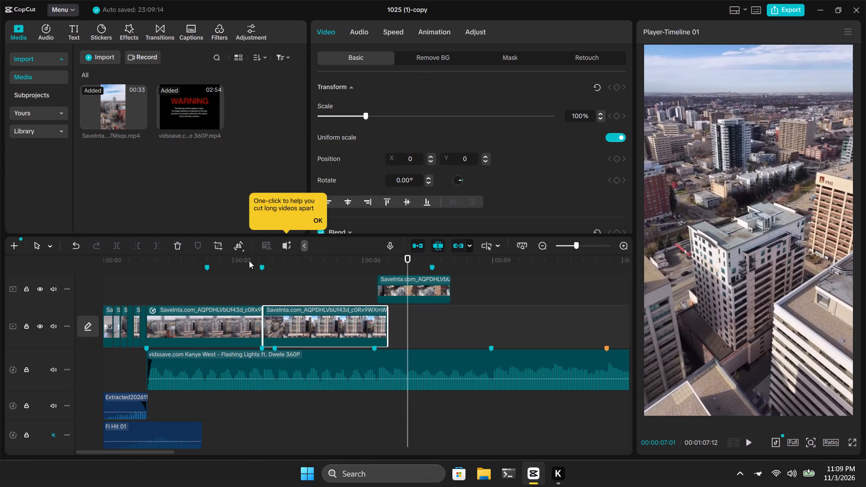
key(space)
key(space)
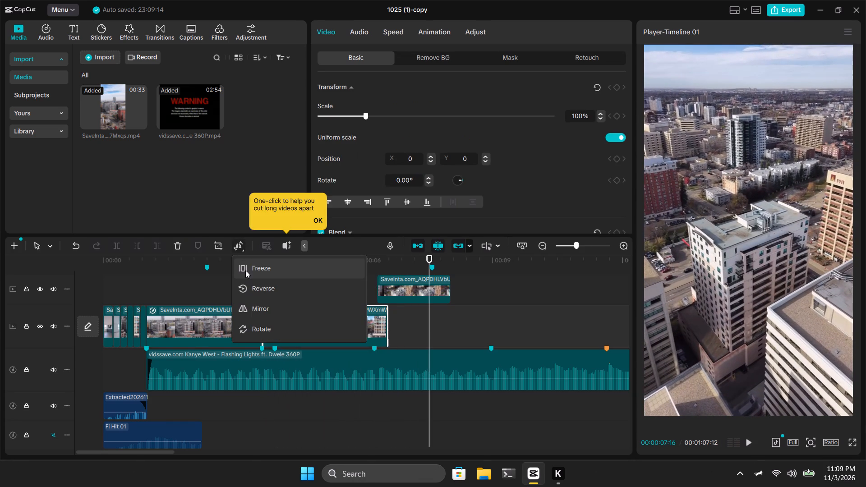
click(252, 285)
click(244, 289)
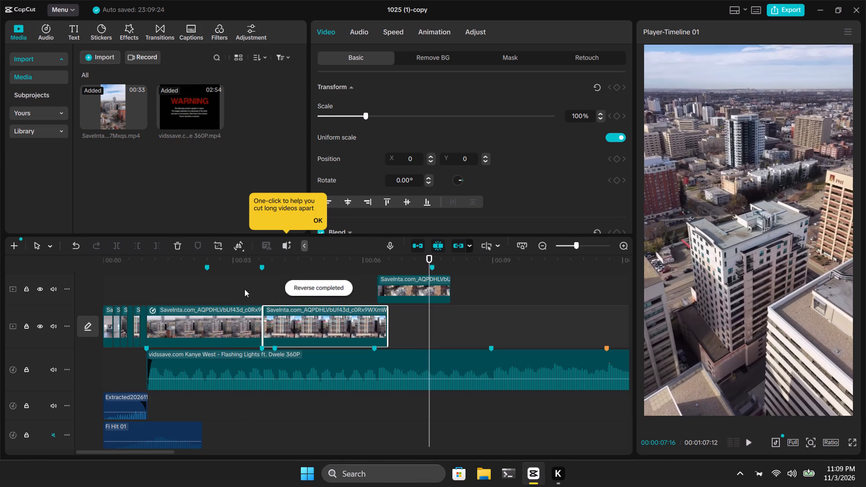
Play the sequence from the beginning and from the ramped aerial clip to check the reversed Emerald clip against the music.
key(space)
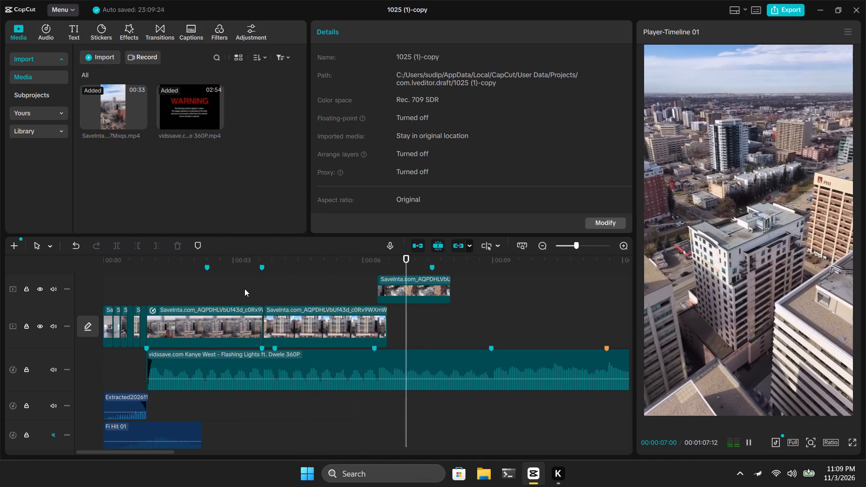
key(space)
click(244, 289)
drag(244, 289, 147, 290)
key(space)
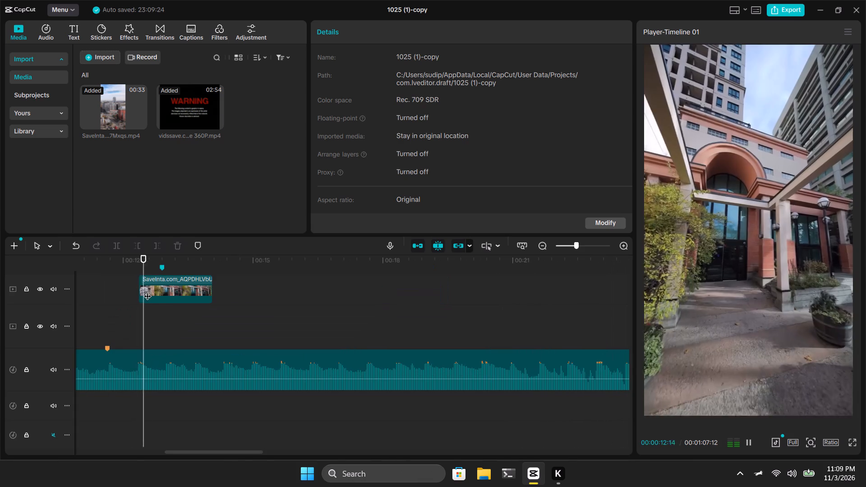
drag(245, 452, 142, 486)
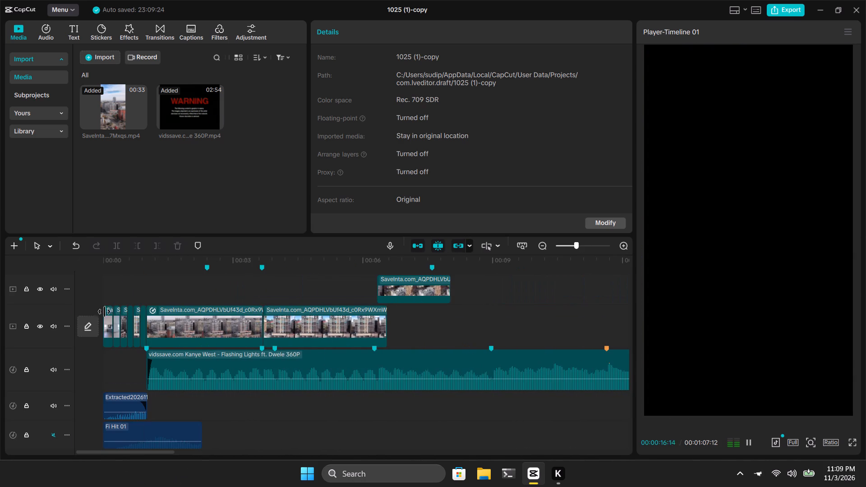
click(132, 286)
drag(132, 286, 73, 288)
key(space)
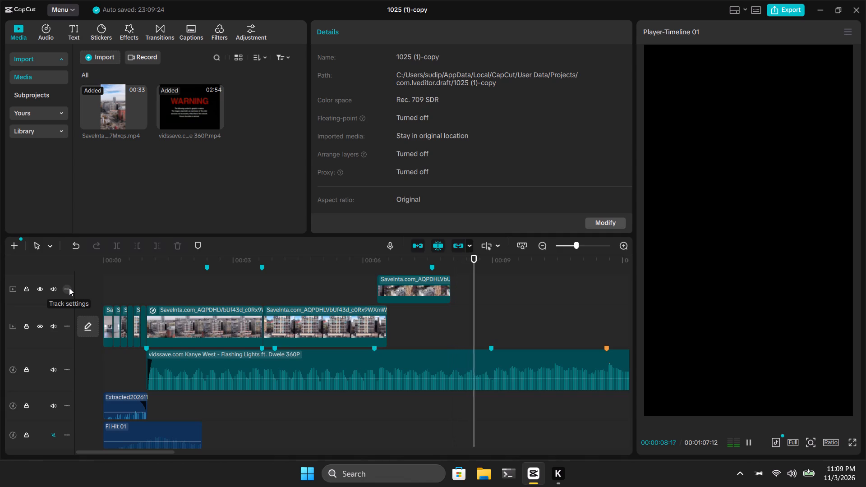
click(261, 289)
drag(261, 289, 203, 294)
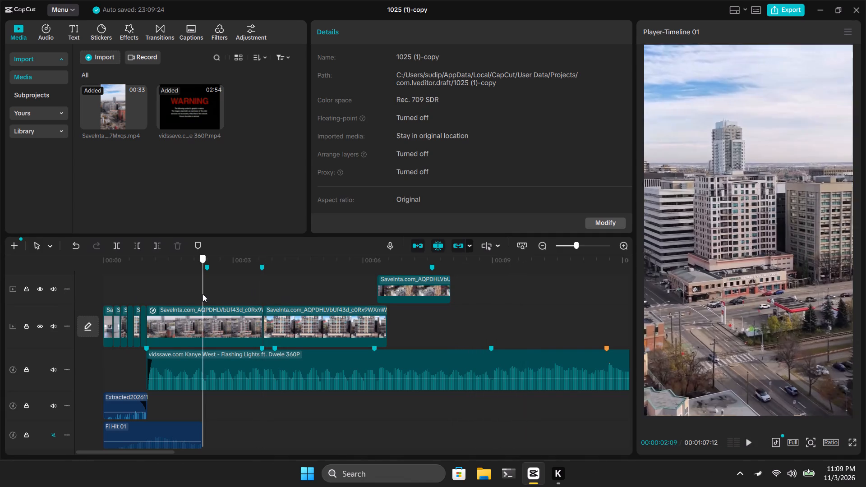
drag(203, 294, 143, 282)
key(space)
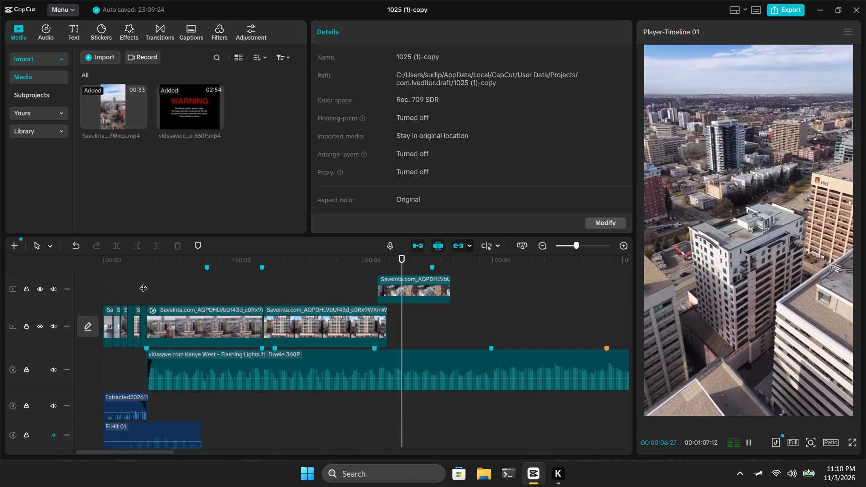
key(space)
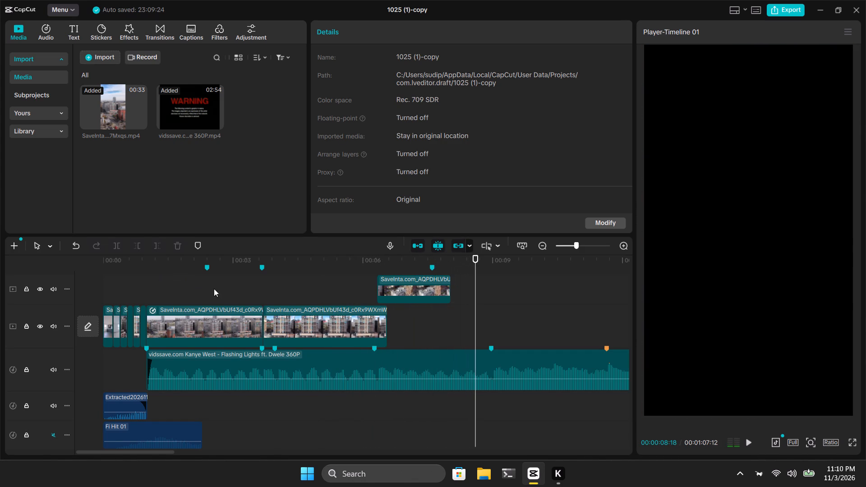
Replay repeatedly from the cut at 00:00:03:21 to check the reversed Emerald clip and the change to the high-angle clip.
click(258, 292)
drag(258, 292, 263, 292)
key(space)
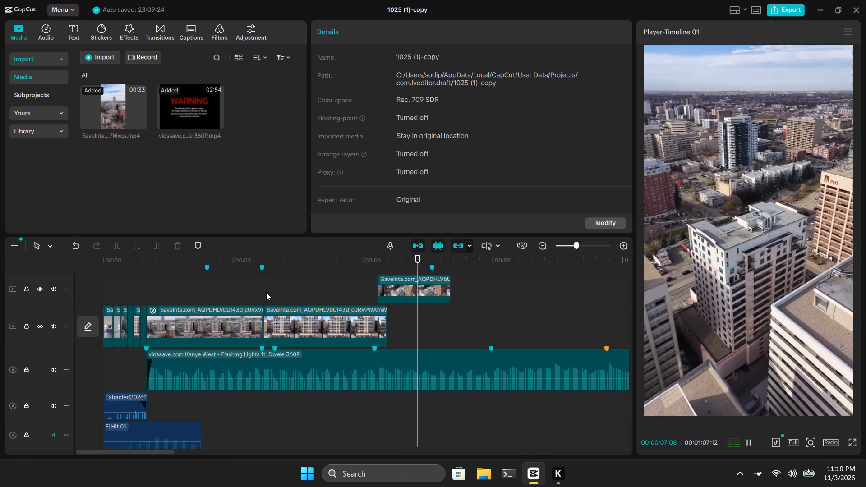
key(space)
click(261, 292)
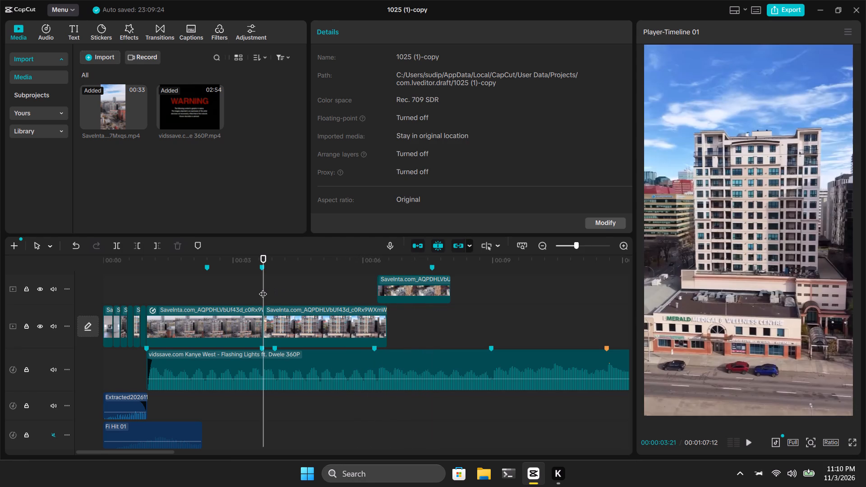
key(space)
click(264, 287)
key(space)
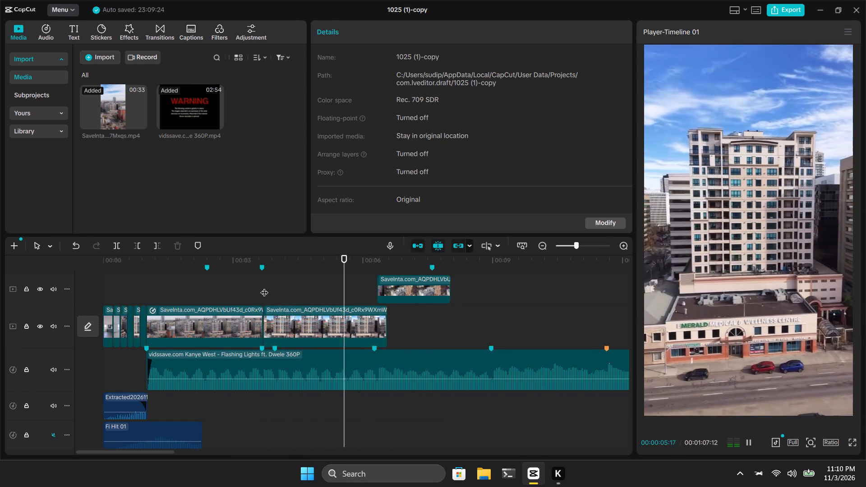
key(space)
click(264, 287)
key(space)
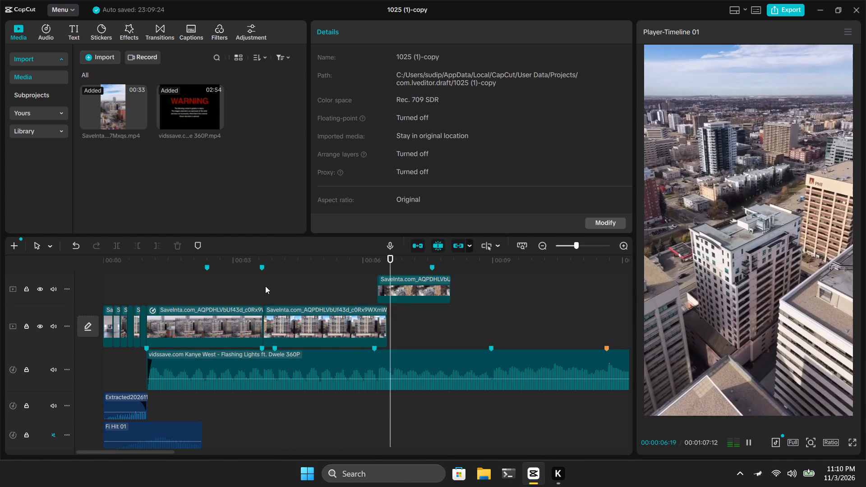
key(space)
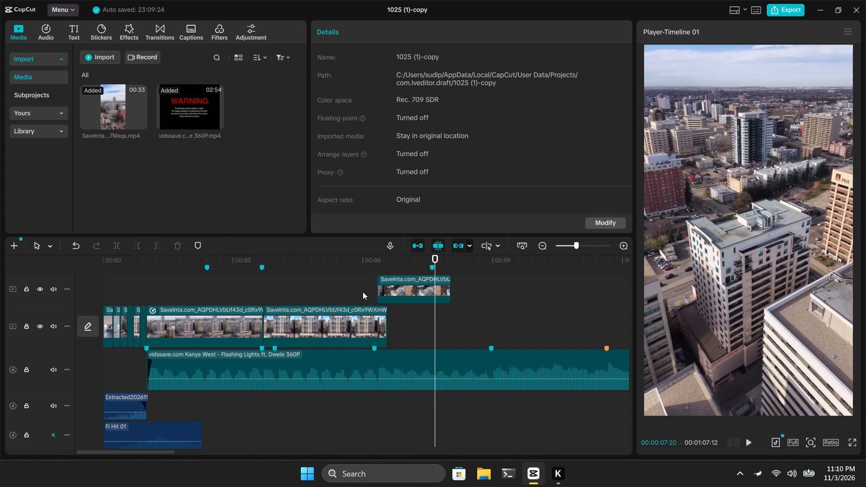
Play onward from the end of the reversed Emerald clip, and replay from the preceding cut to check timing against the beat markers.
click(363, 292)
drag(364, 292, 373, 309)
key(space)
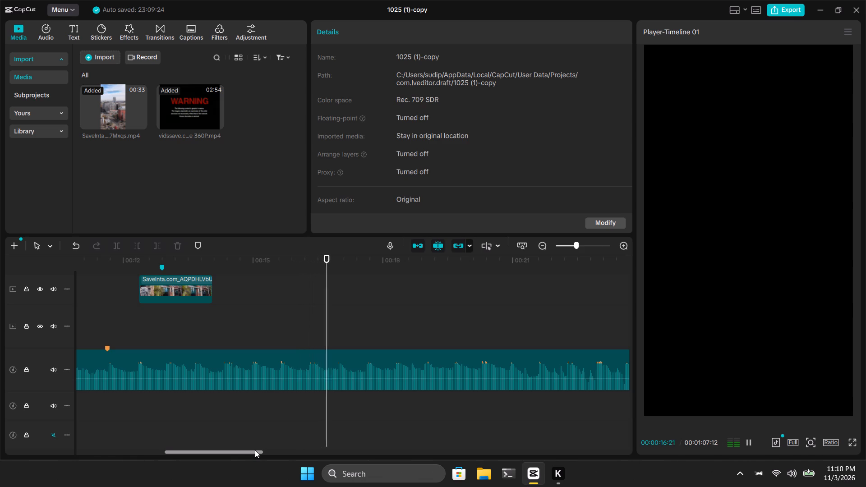
drag(255, 450, 187, 482)
click(153, 288)
drag(153, 288, 141, 292)
key(space)
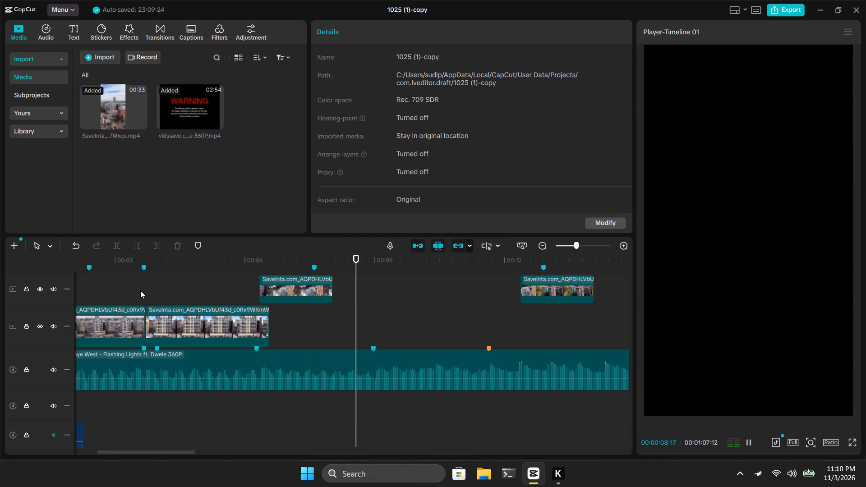
click(144, 289)
key(space)
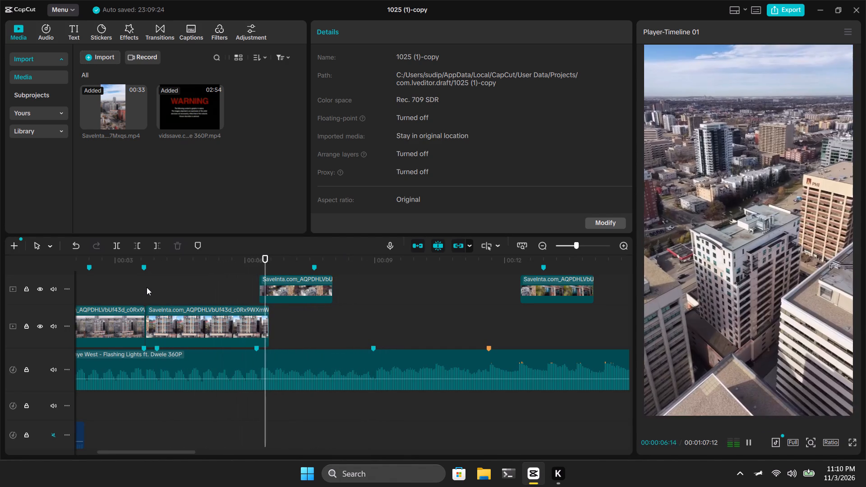
key(space)
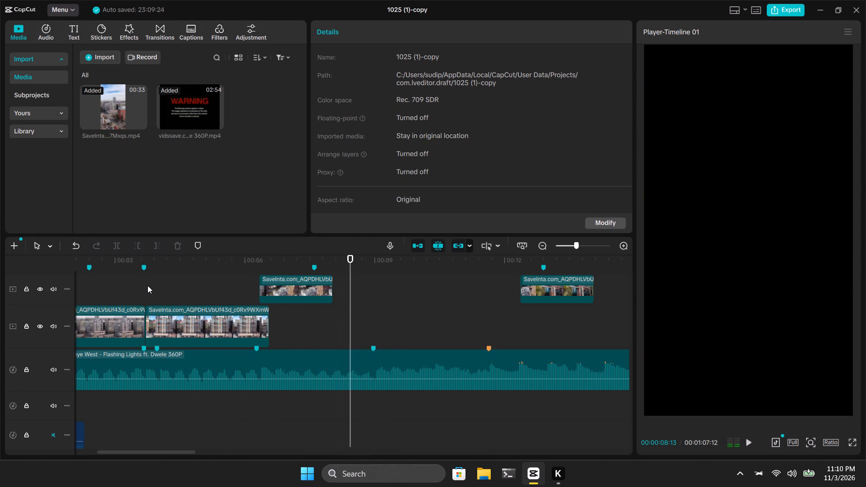
Scrub through the reversed Emerald clip, its opening cut and the high-angle clip to examine how the shots connect.
click(207, 285)
drag(207, 288, 273, 286)
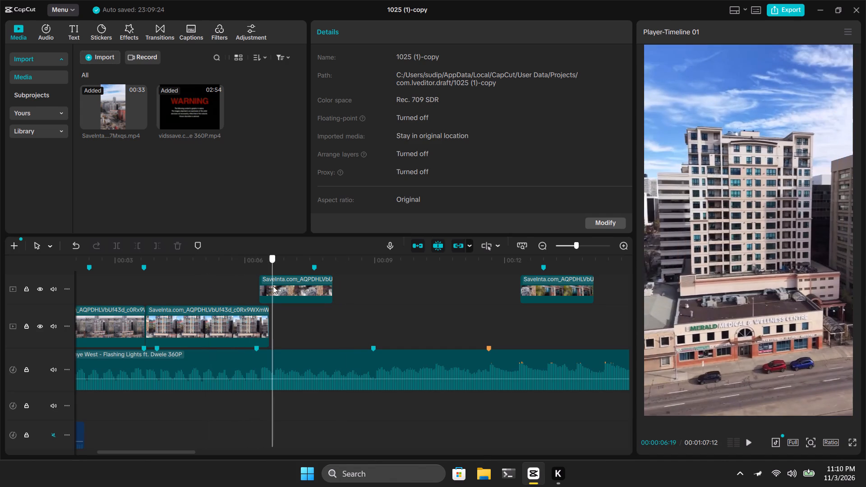
drag(273, 286, 304, 286)
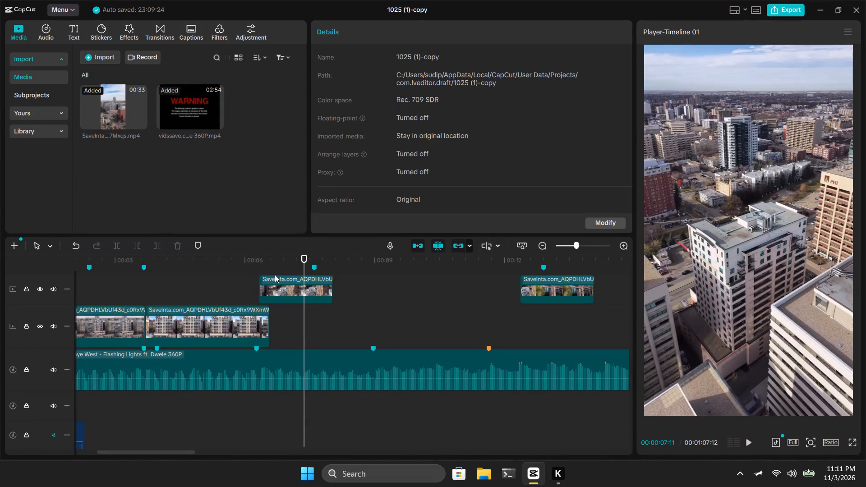
click(198, 291)
drag(198, 291, 144, 292)
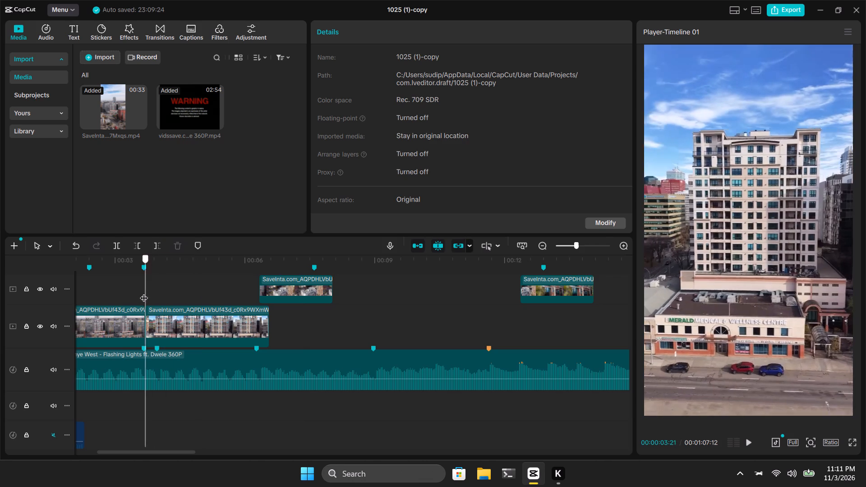
drag(144, 292, 136, 294)
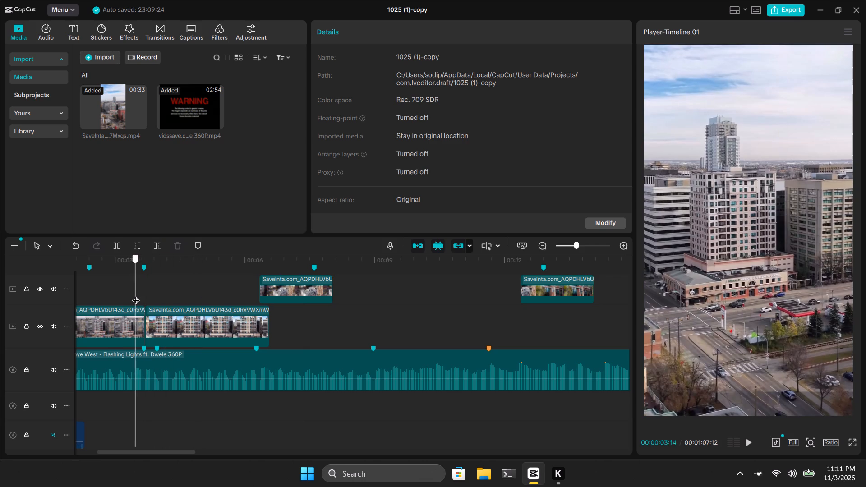
drag(136, 294, 188, 296)
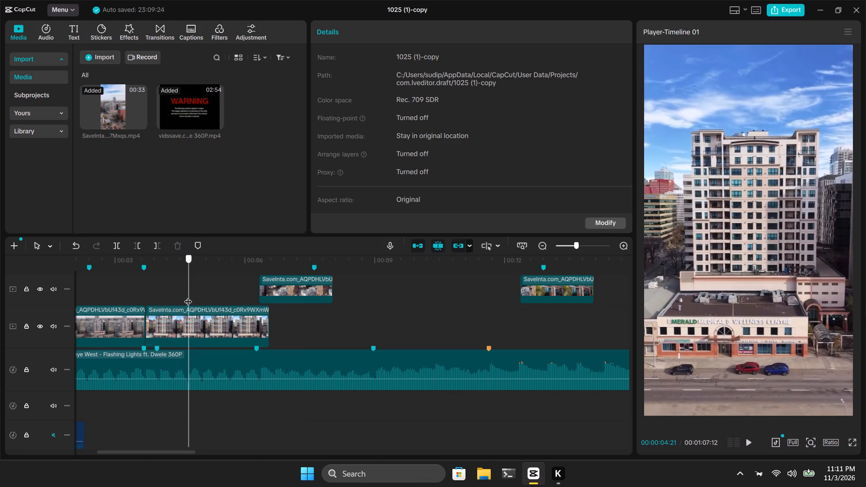
drag(188, 296, 197, 296)
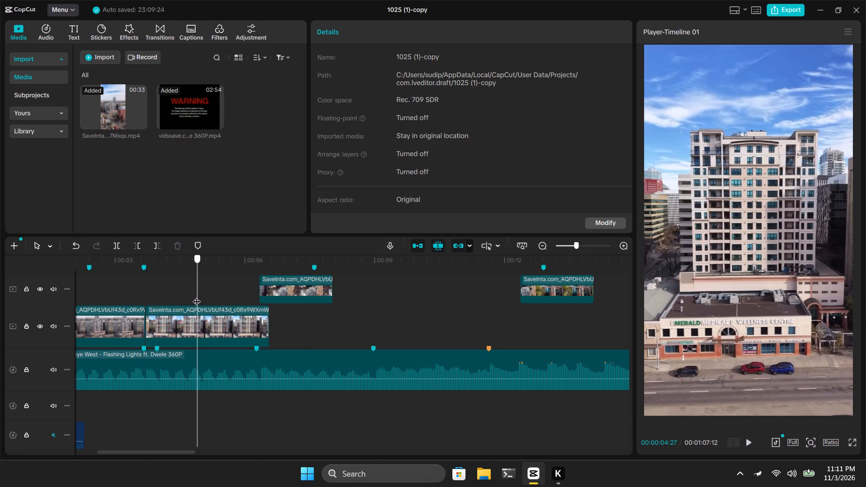
drag(197, 296, 198, 296)
drag(198, 296, 290, 294)
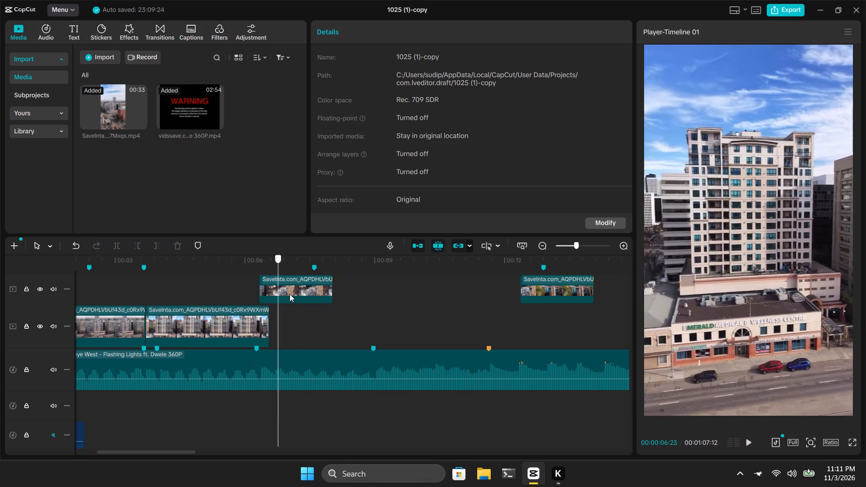
drag(290, 294, 319, 304)
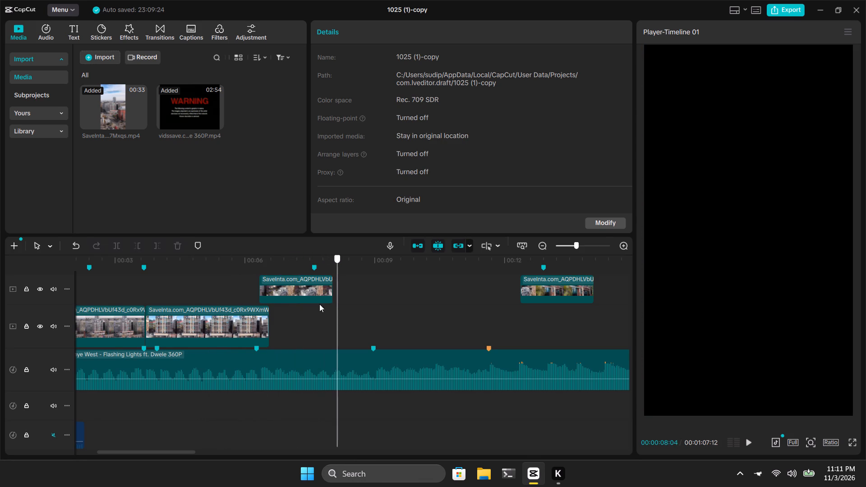
Scrub around the end of the reversed Emerald clip and replay it from the cut at 00:00:03:21 to check its timing.
drag(319, 304, 256, 333)
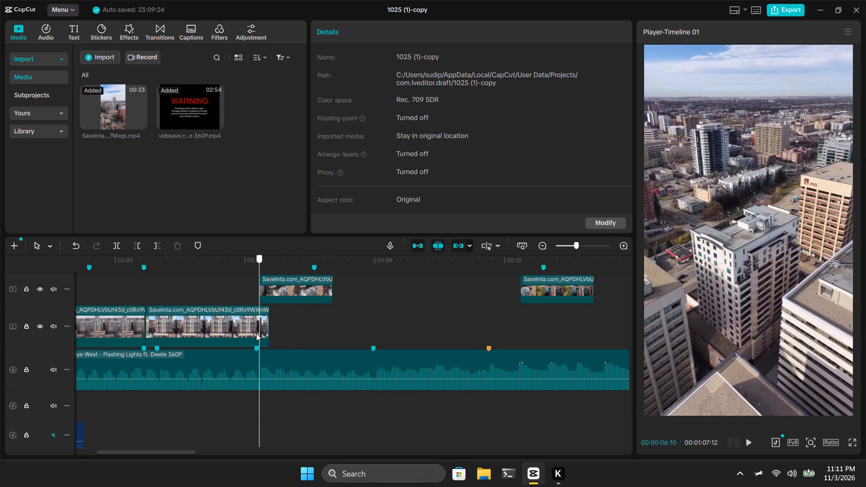
drag(256, 333, 256, 334)
click(256, 334)
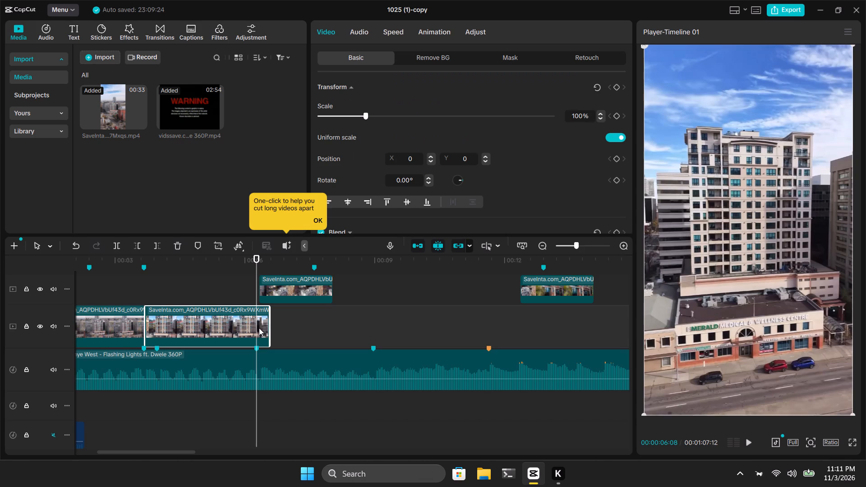
click(178, 289)
drag(178, 289, 142, 295)
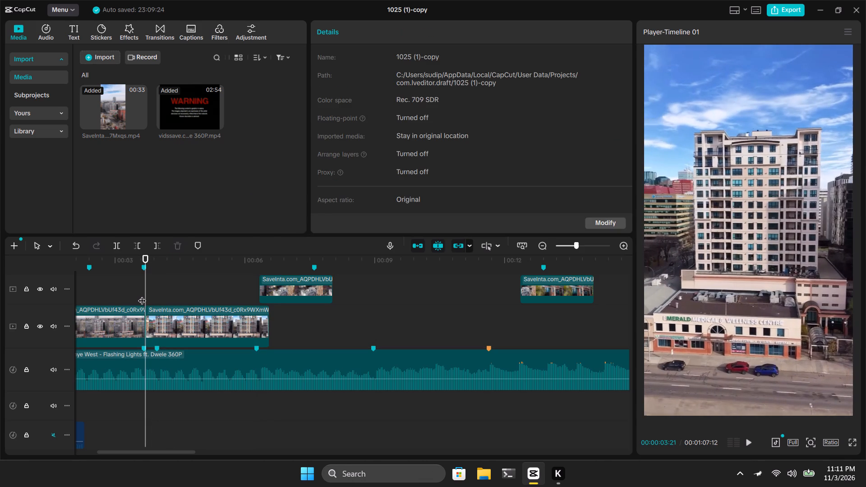
key(space)
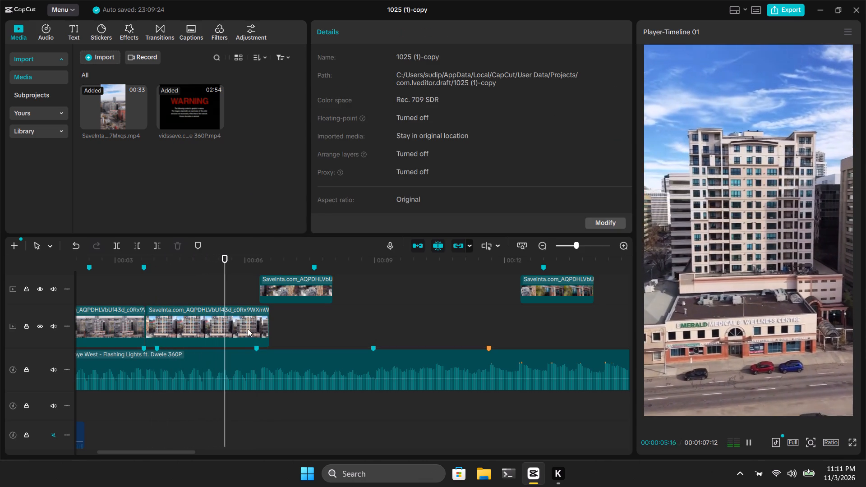
key(space)
Move the high-angle aerial clip on the upper track to start at the music beat marker near 00:00:09, and play past the Emerald clip's end.
drag(294, 286, 354, 285)
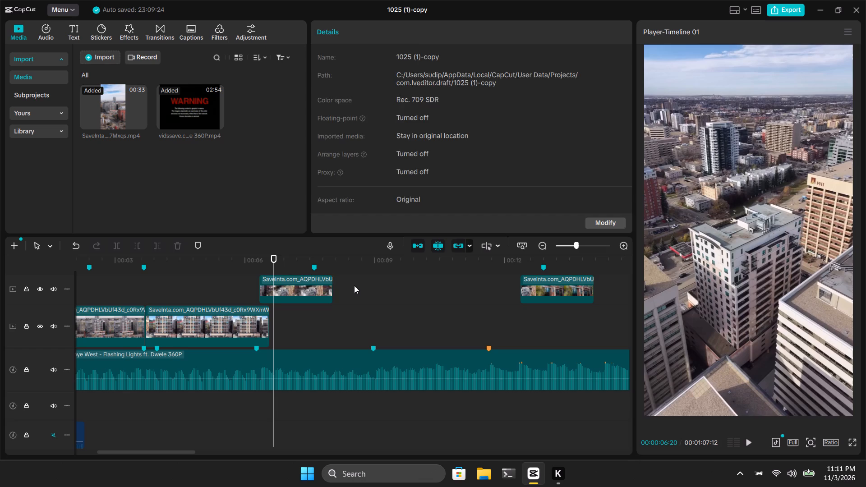
drag(354, 285, 408, 285)
click(243, 288)
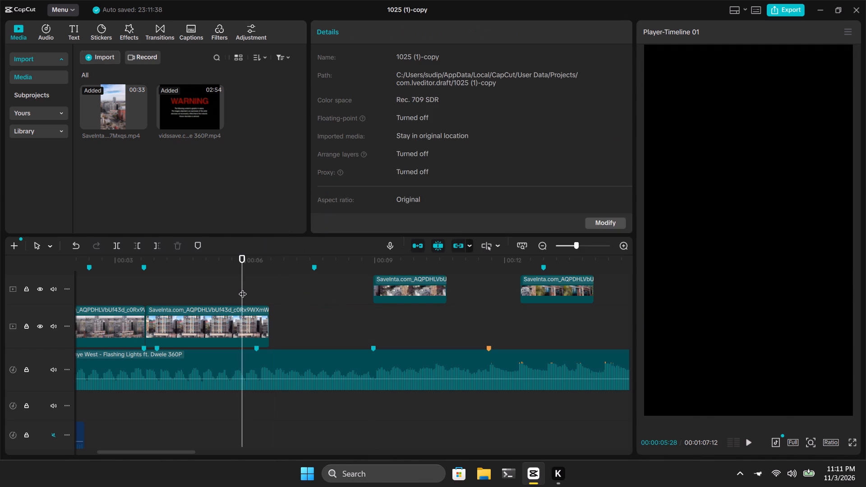
key(space)
key(space)
Apply a Custom speed curve to the reversed Emerald clip.
click(246, 319)
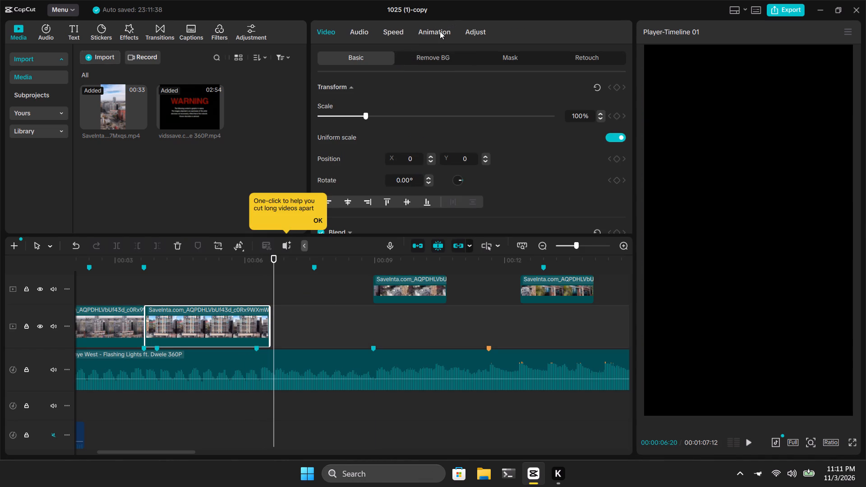
click(435, 34)
click(395, 37)
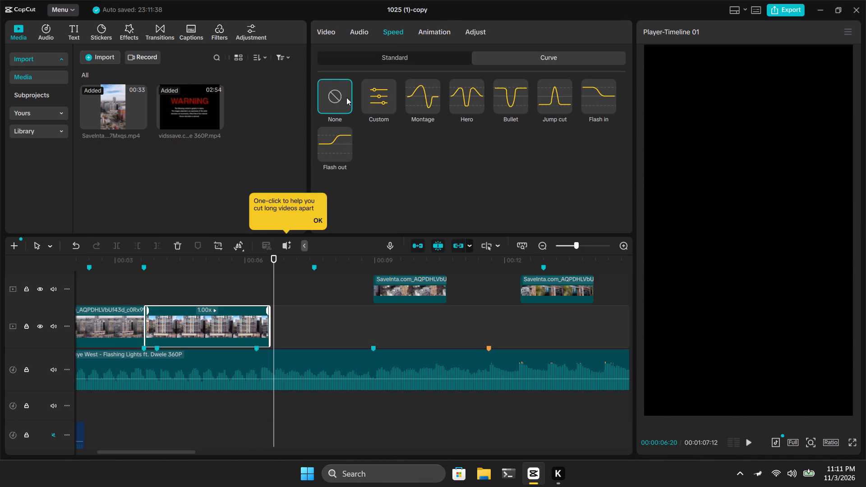
click(345, 95)
click(375, 94)
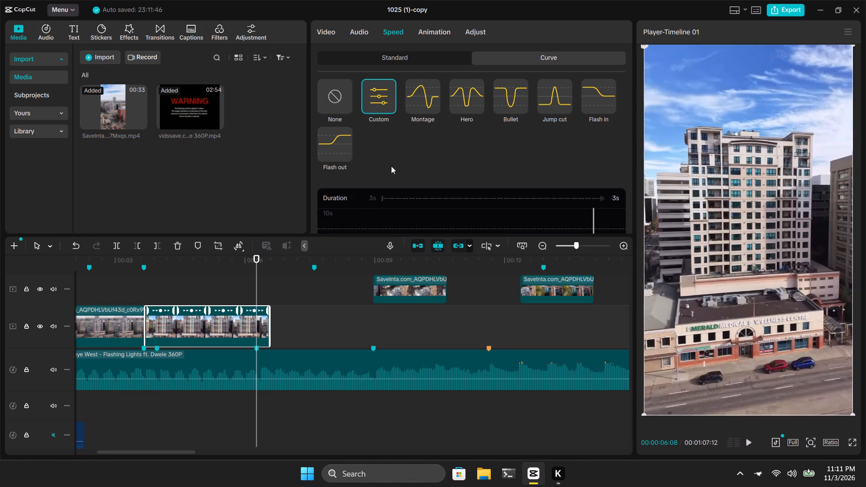
Remove the middle control point from the Emerald clip's speed curve, at 00:00:05:04.
scroll(391, 166, down, 8)
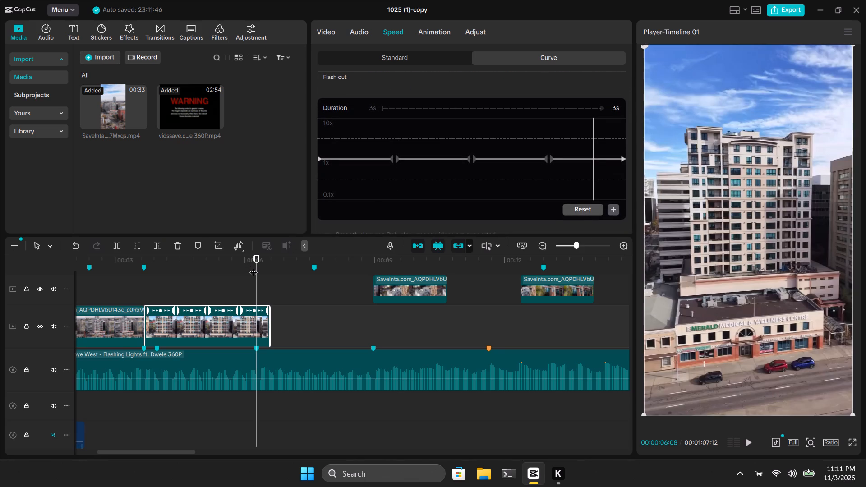
drag(255, 266, 158, 283)
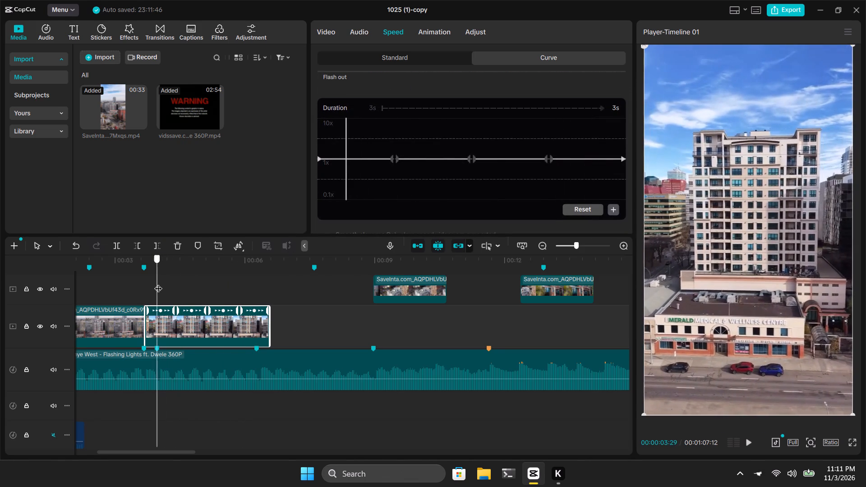
drag(158, 283, 189, 284)
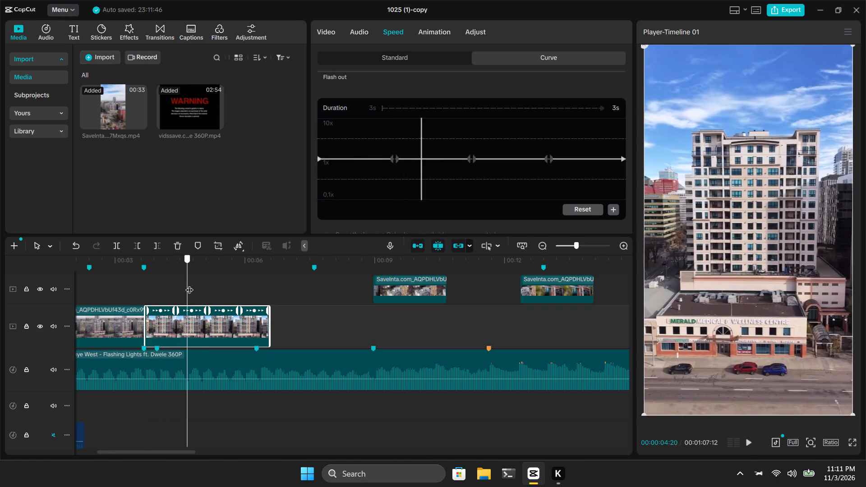
drag(189, 284, 201, 284)
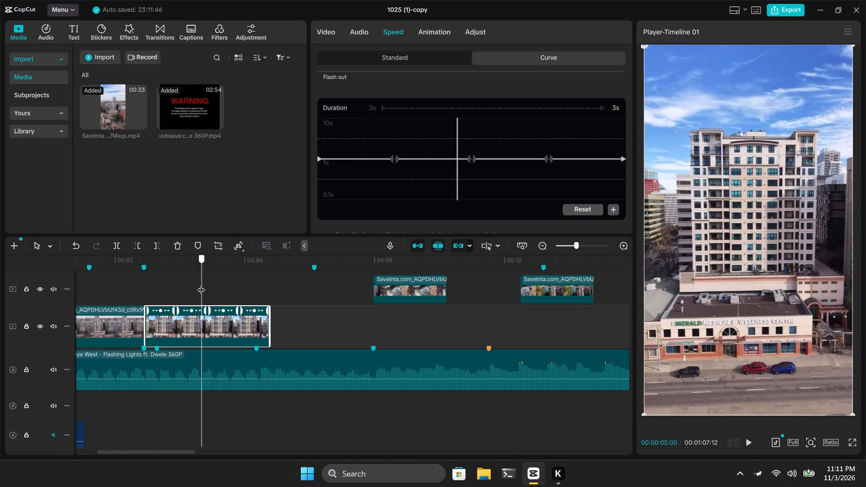
drag(201, 284, 226, 286)
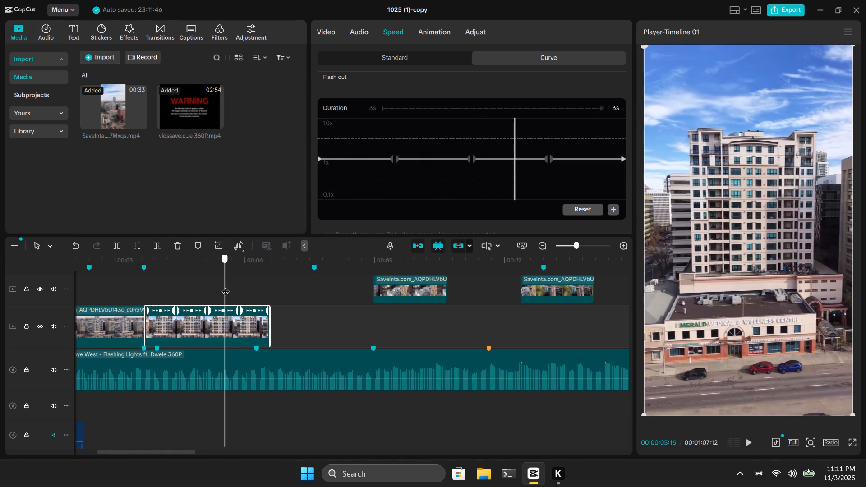
drag(226, 286, 207, 292)
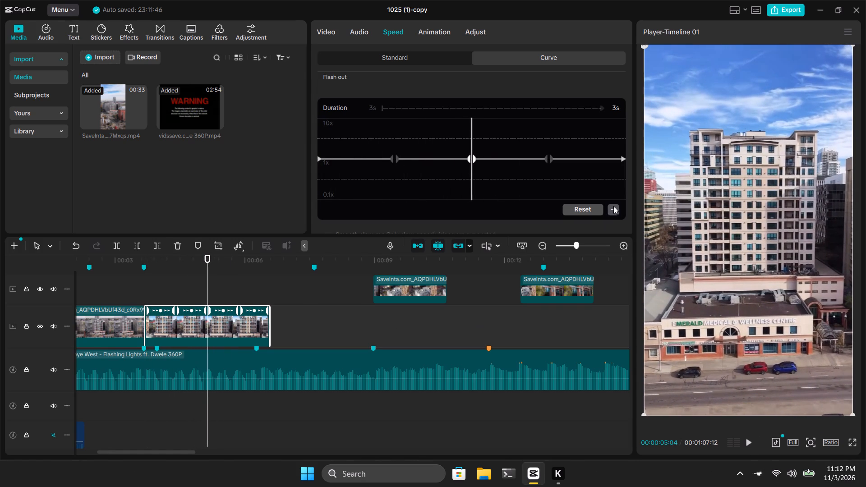
click(613, 206)
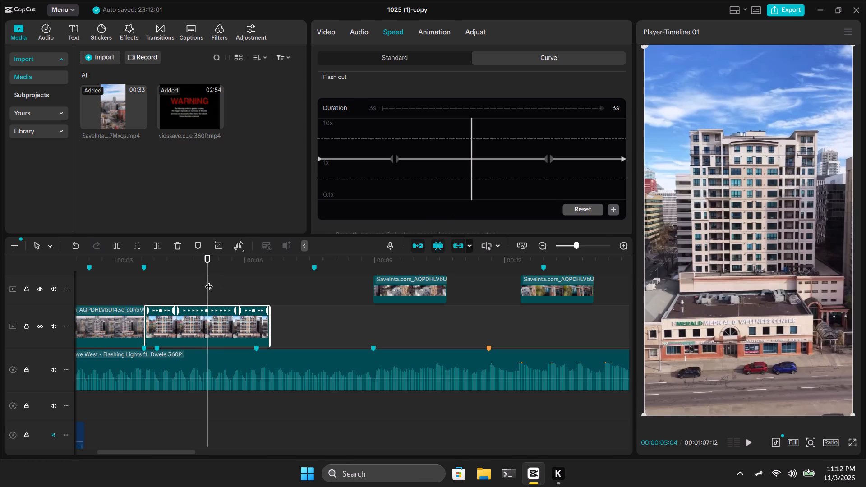
Shift the two remaining inner speed points inward, to about 00:00:05:19 and 00:00:04:16, keeping both at 1.00x.
drag(209, 281, 240, 280)
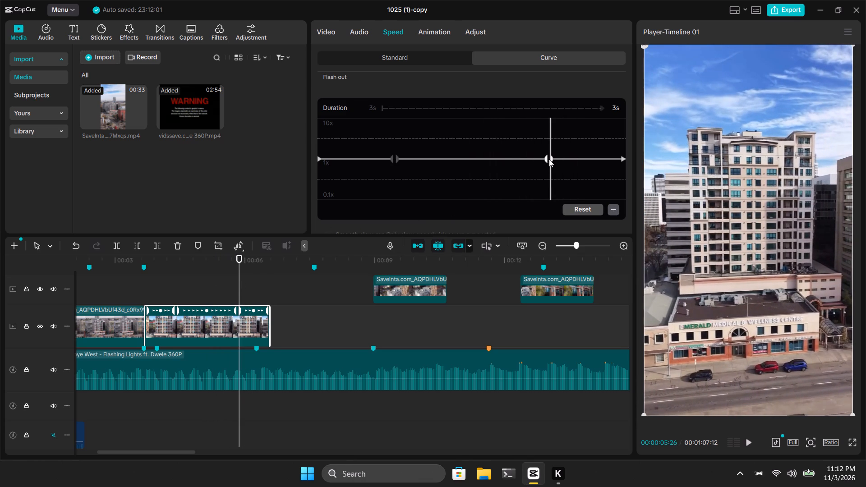
drag(549, 159, 527, 160)
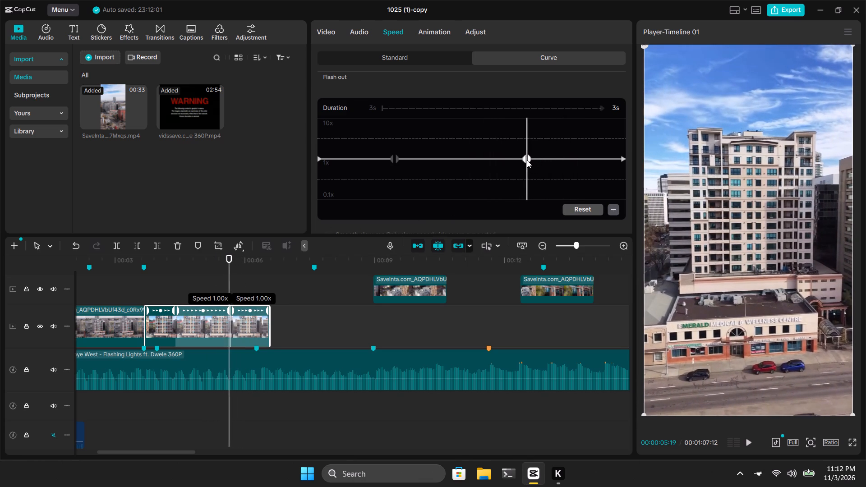
drag(527, 160, 525, 160)
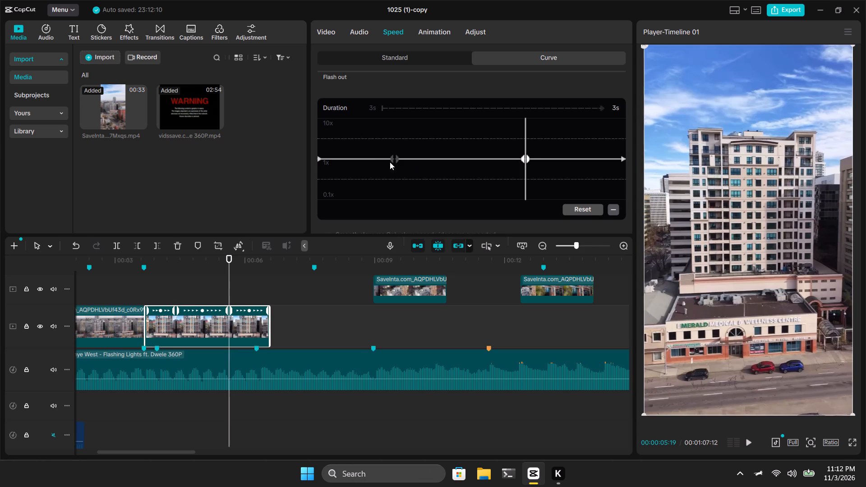
click(393, 162)
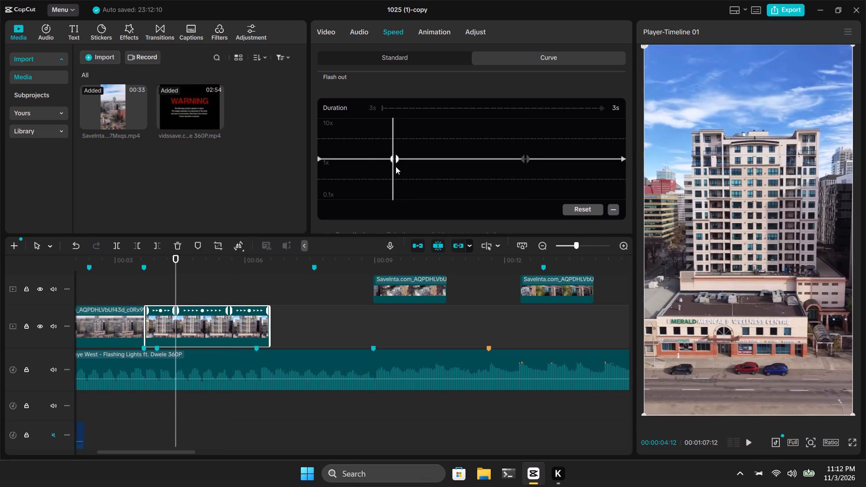
drag(392, 172, 393, 178)
drag(394, 158, 406, 159)
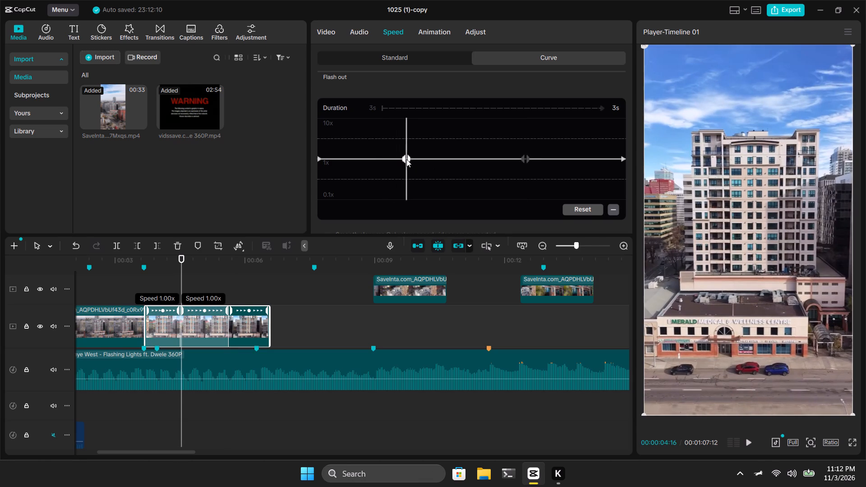
drag(406, 159, 408, 159)
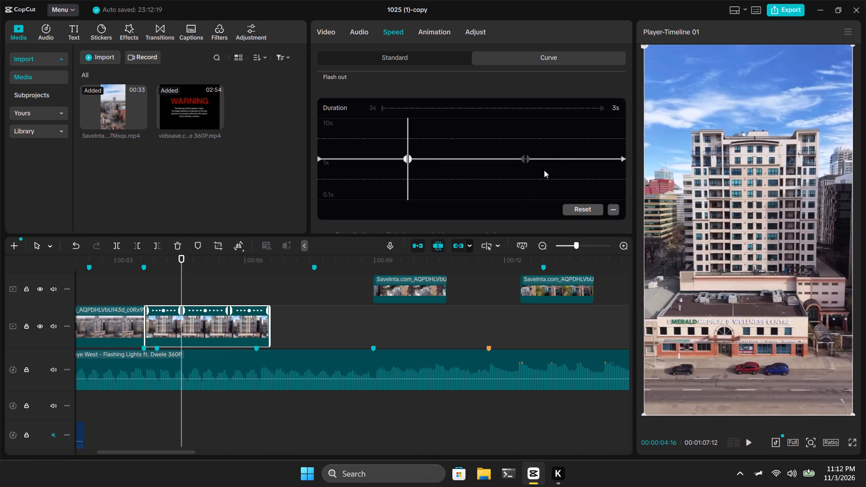
Raise the start and end points of the Emerald clip's speed curve above 1x so it begins and ends fast.
click(621, 160)
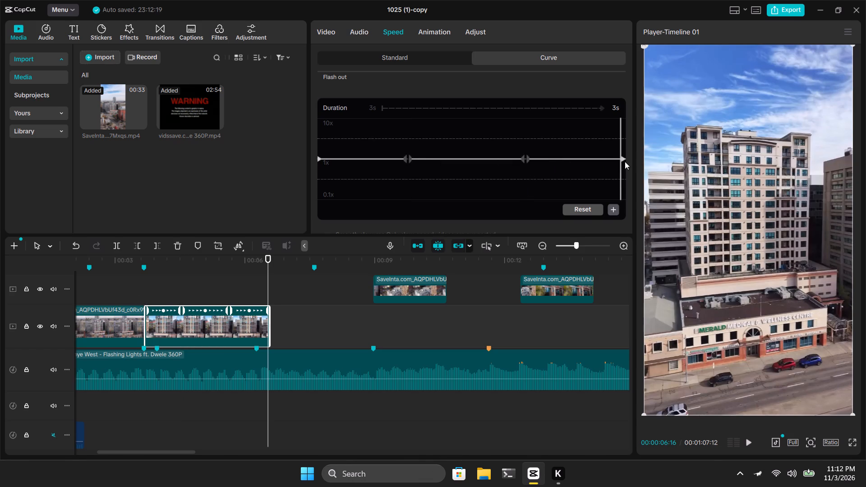
click(625, 161)
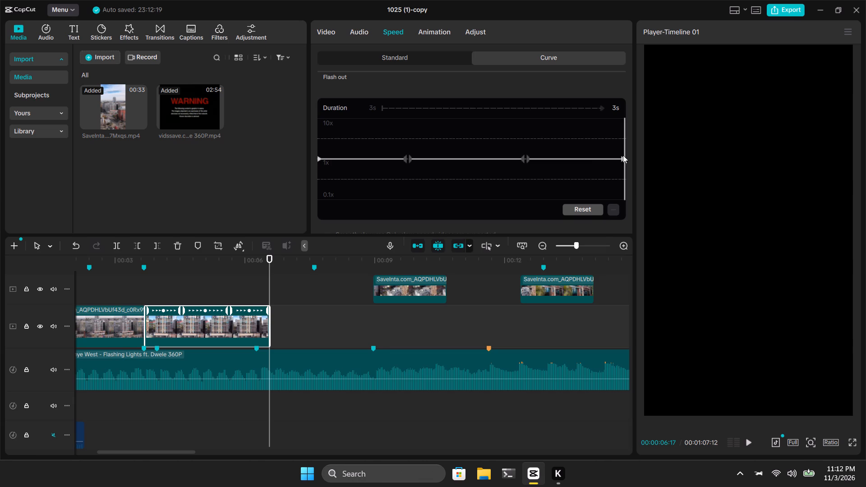
drag(320, 159, 317, 149)
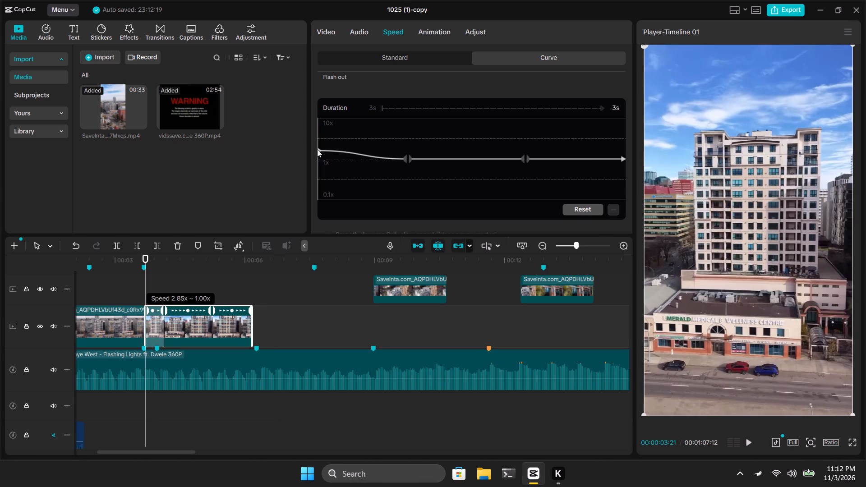
drag(317, 149, 317, 147)
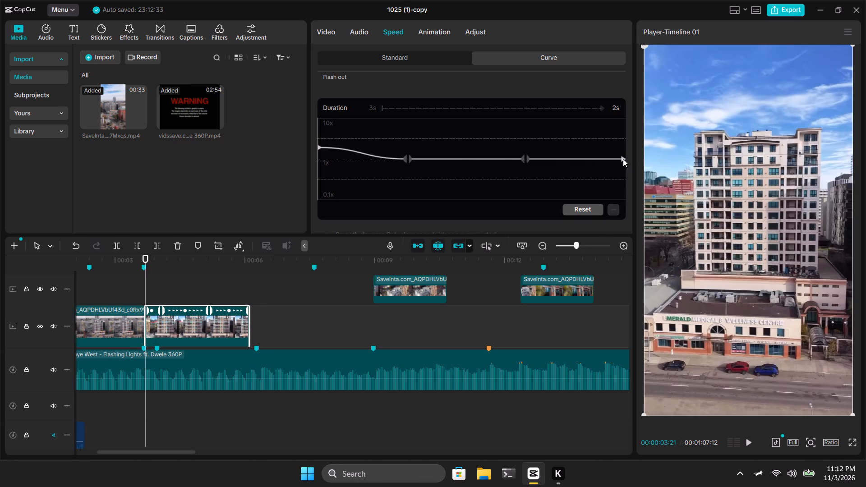
drag(623, 159, 629, 149)
Add a speed point midway between the two inner points and lower it to the guide line below 1x.
click(463, 170)
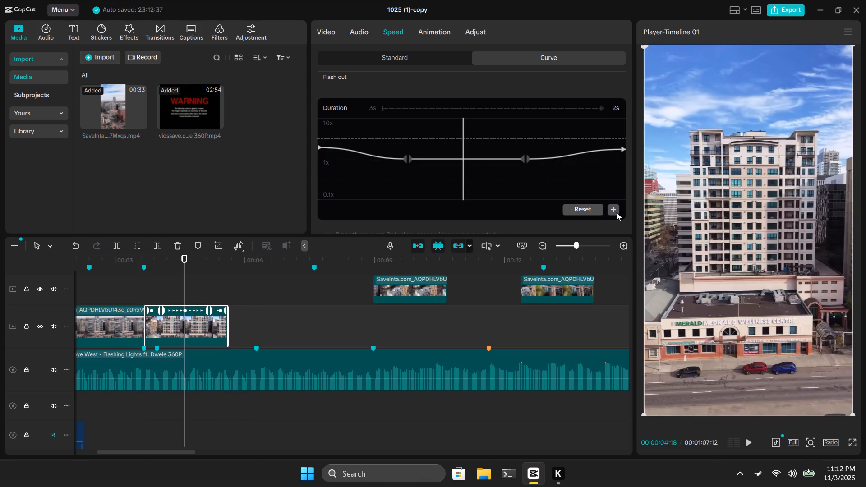
click(613, 208)
drag(463, 157, 463, 173)
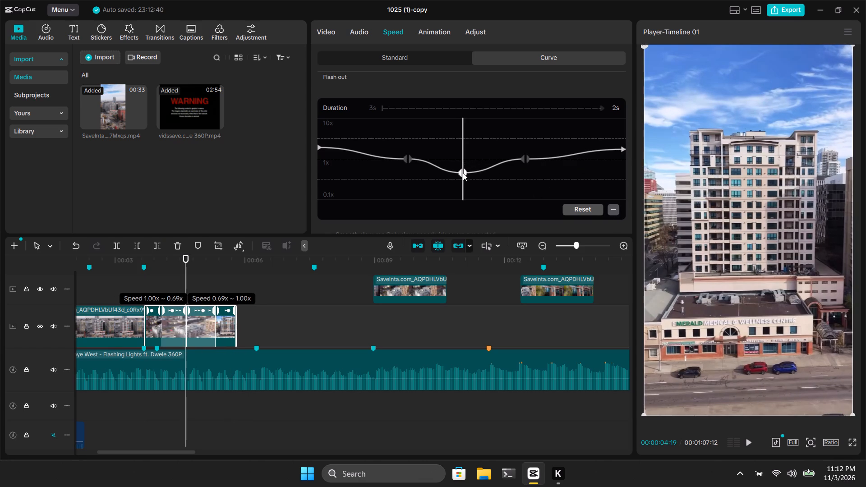
drag(463, 173, 465, 179)
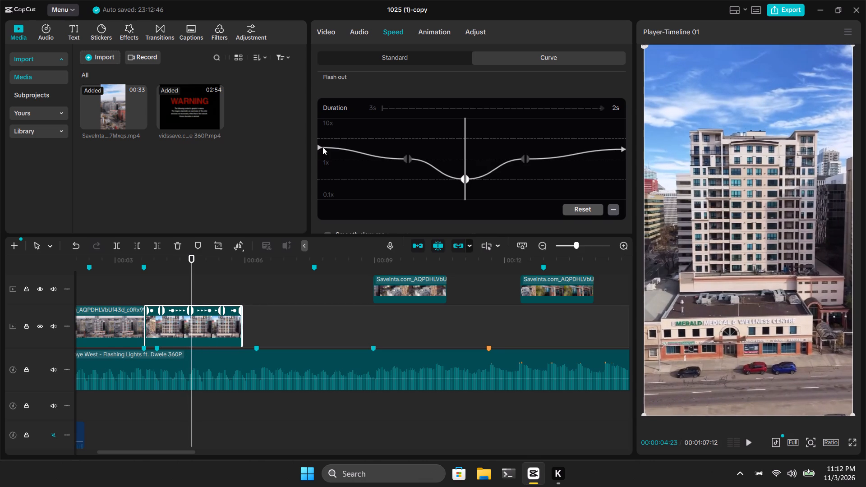
Raise the start point of the Emerald clip's speed curve slightly further.
click(320, 149)
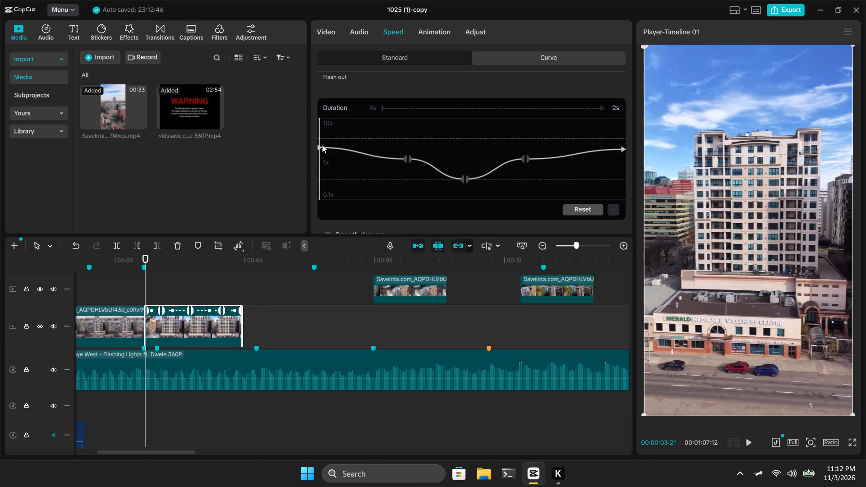
drag(322, 147, 318, 138)
drag(318, 138, 318, 137)
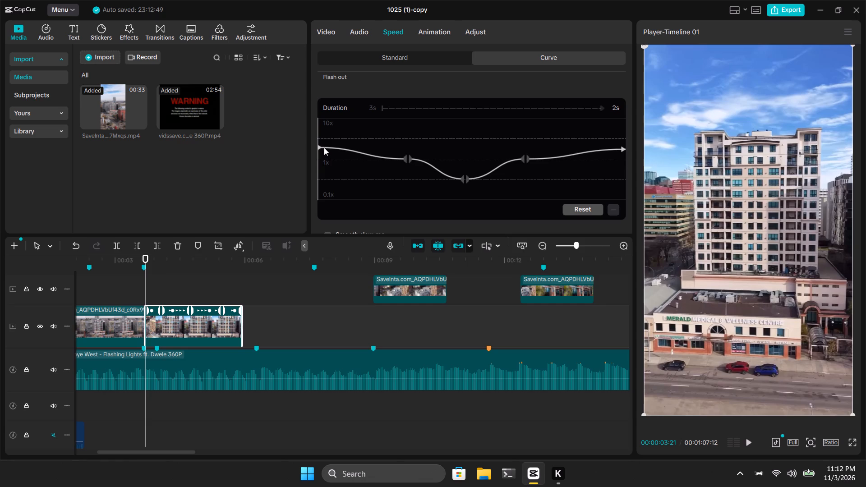
click(318, 147)
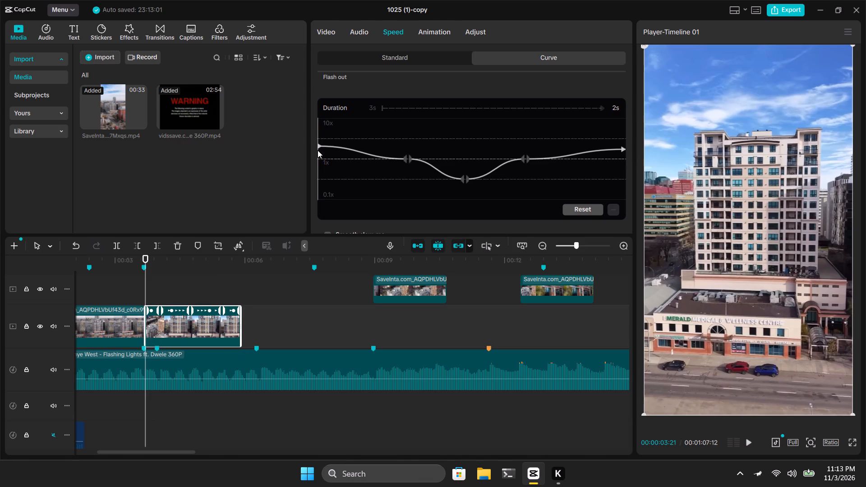
Move the last inner speed point to about 00:00:05:20 and lower the Emerald curve's end point slightly, nearer 1x.
key(space)
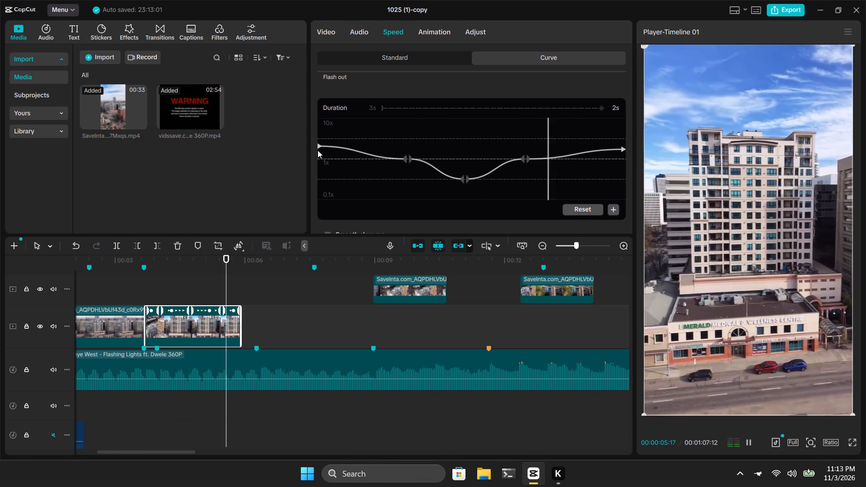
key(space)
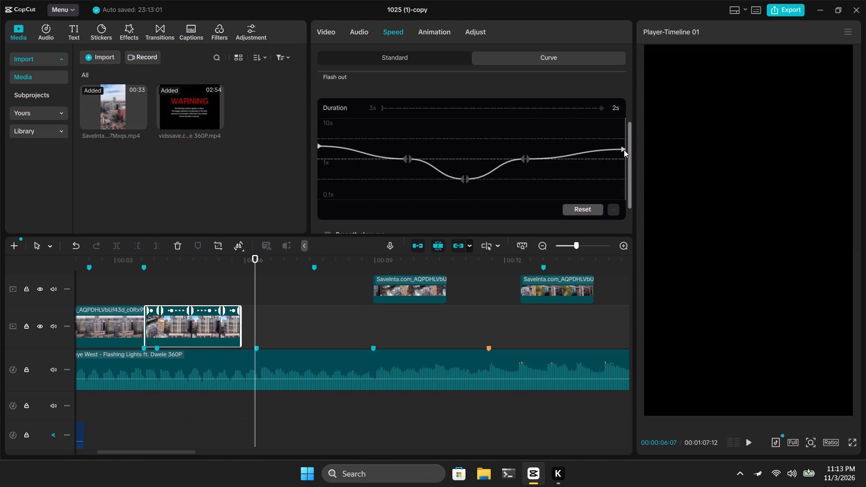
click(523, 162)
drag(523, 162, 547, 162)
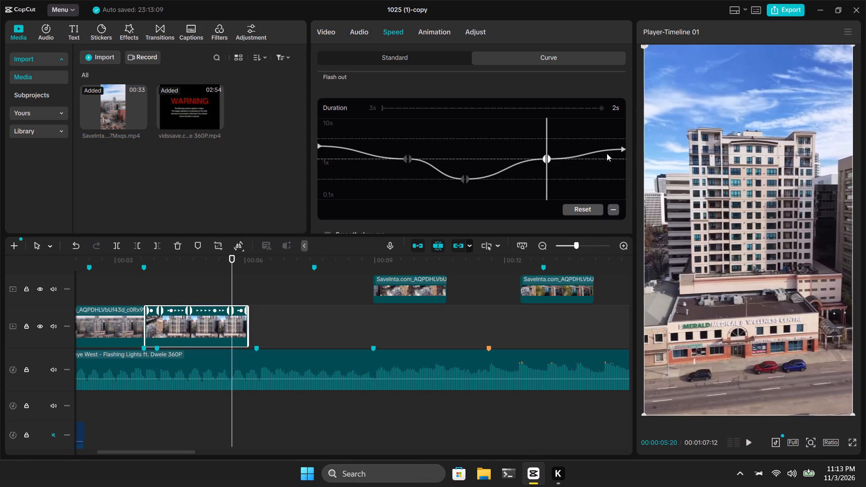
drag(623, 149, 623, 153)
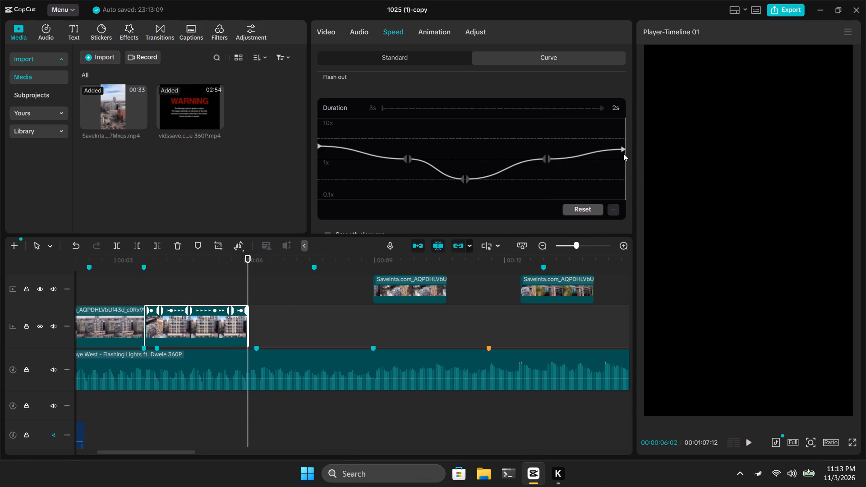
drag(623, 153, 623, 152)
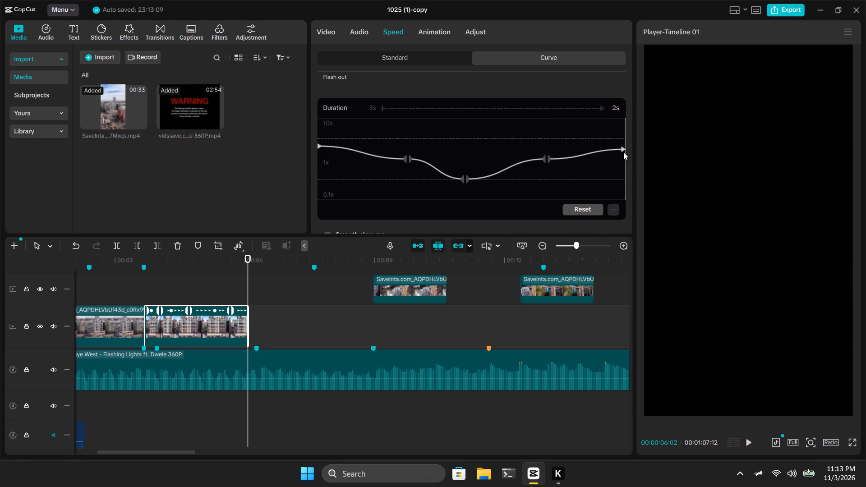
drag(623, 152, 622, 154)
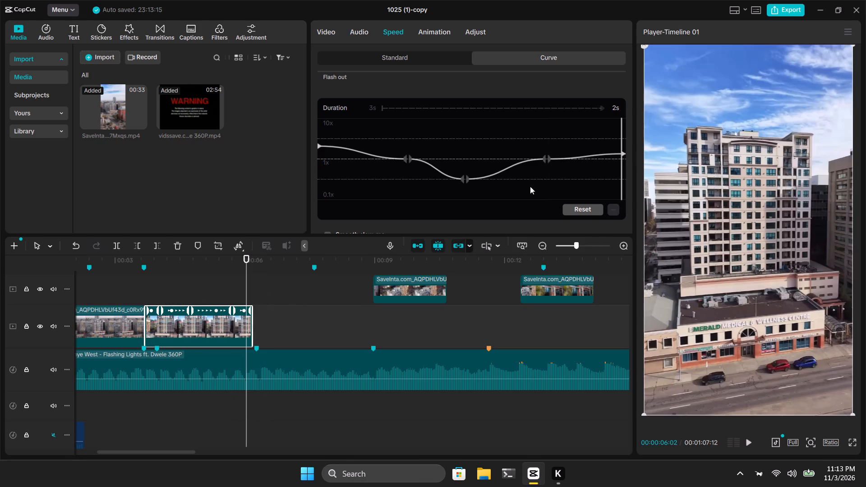
Move the curve's slow point to about 00:00:04:25 on the lower guide line and lower the start point to about 3.55x.
click(467, 176)
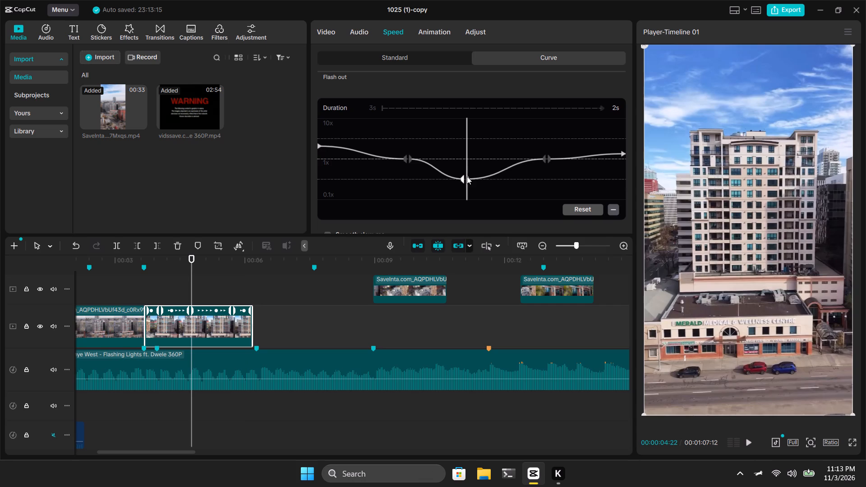
drag(467, 176, 473, 184)
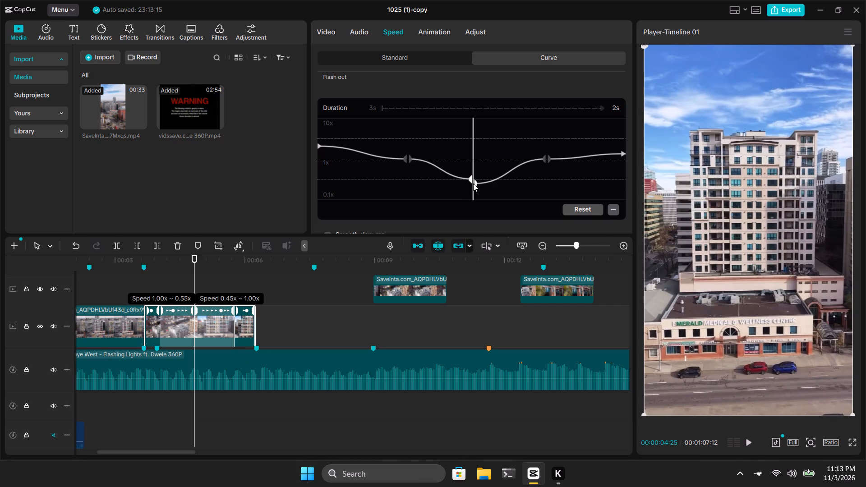
drag(473, 184, 473, 179)
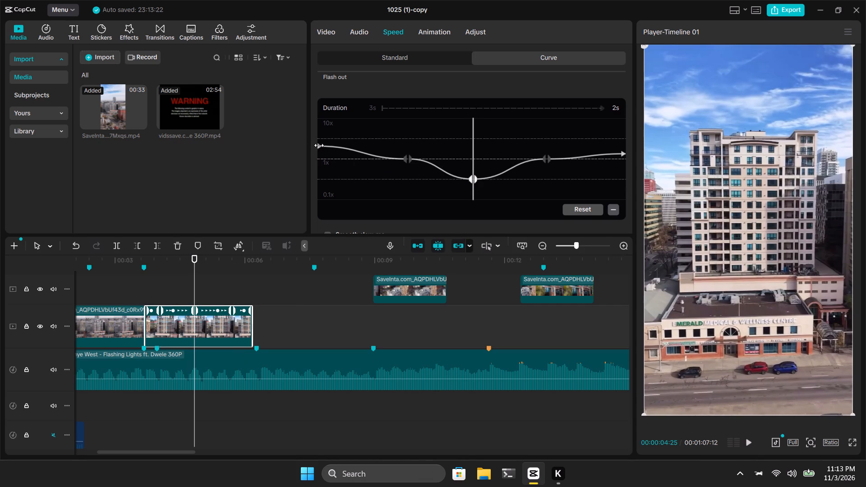
click(319, 145)
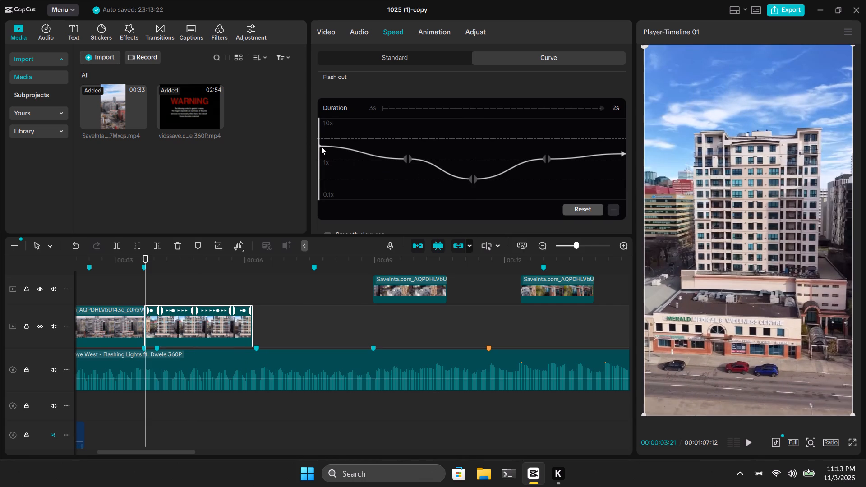
click(318, 147)
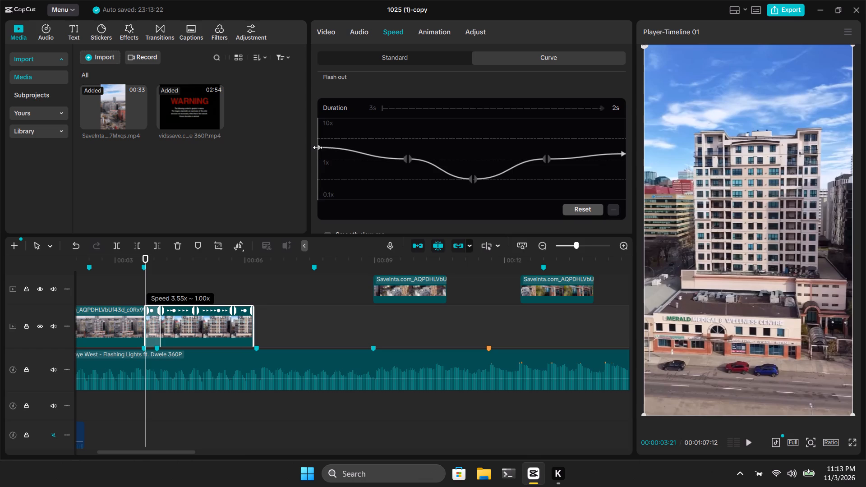
Play back the Emerald clip and the cut leading into it to review the speed ramp against the music.
click(372, 187)
drag(372, 187, 293, 191)
key(space)
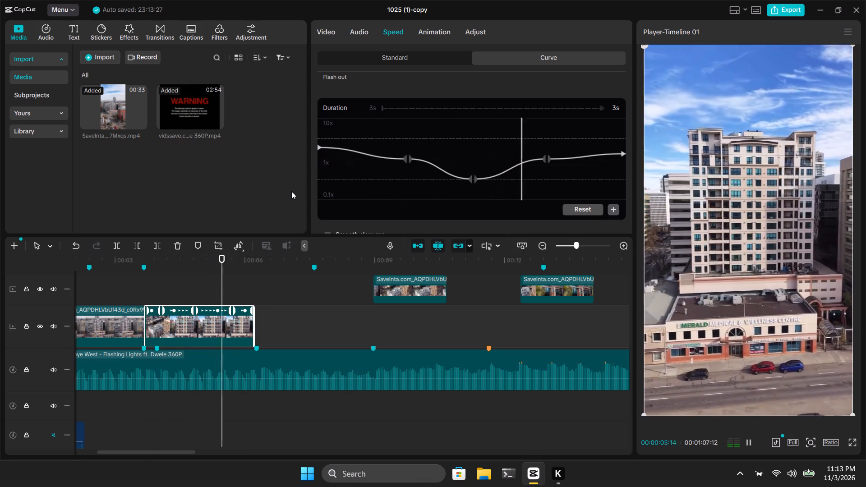
key(space)
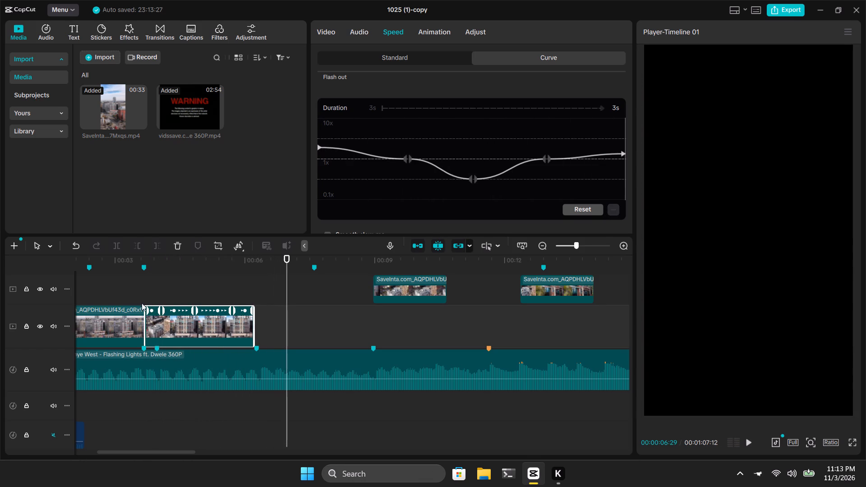
click(125, 287)
key(space)
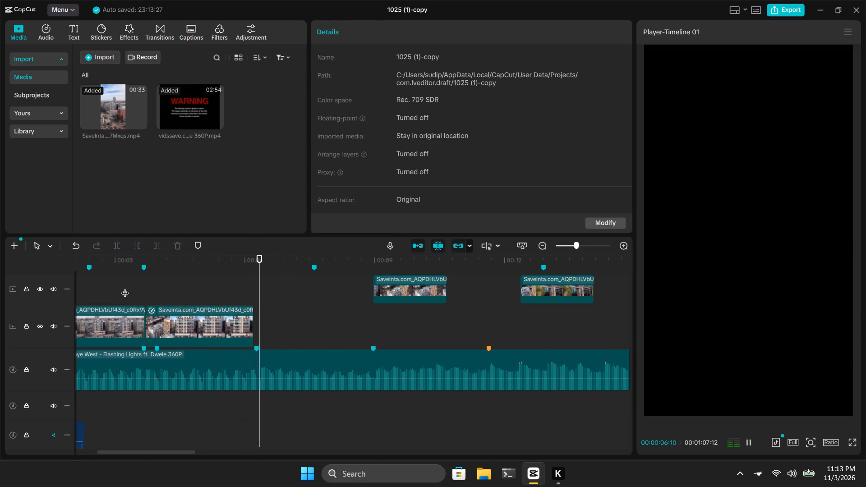
key(space)
click(173, 280)
key(space)
click(205, 324)
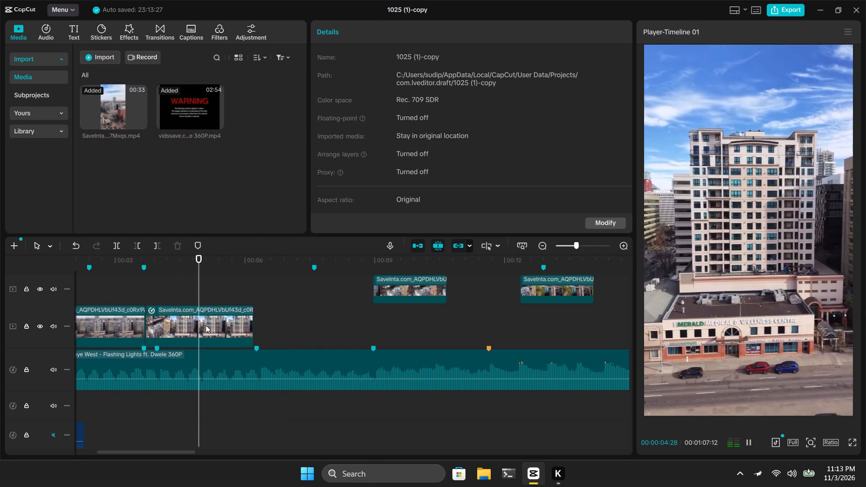
key(space)
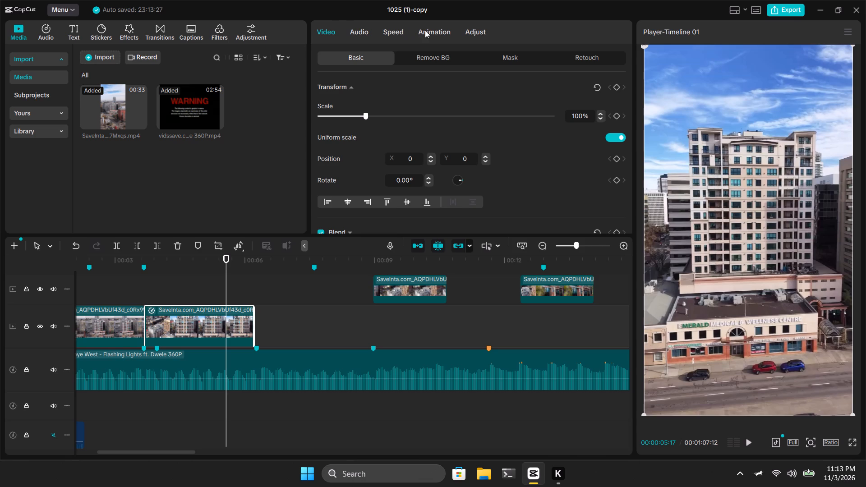
click(135, 295)
key(space)
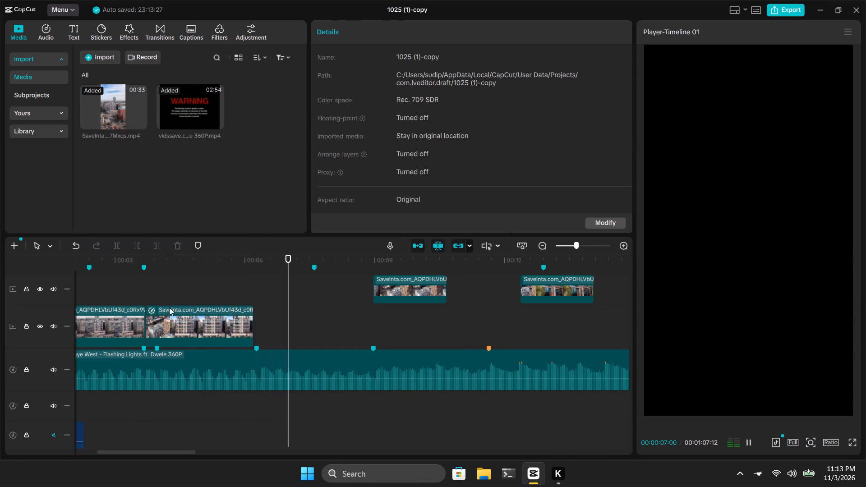
key(space)
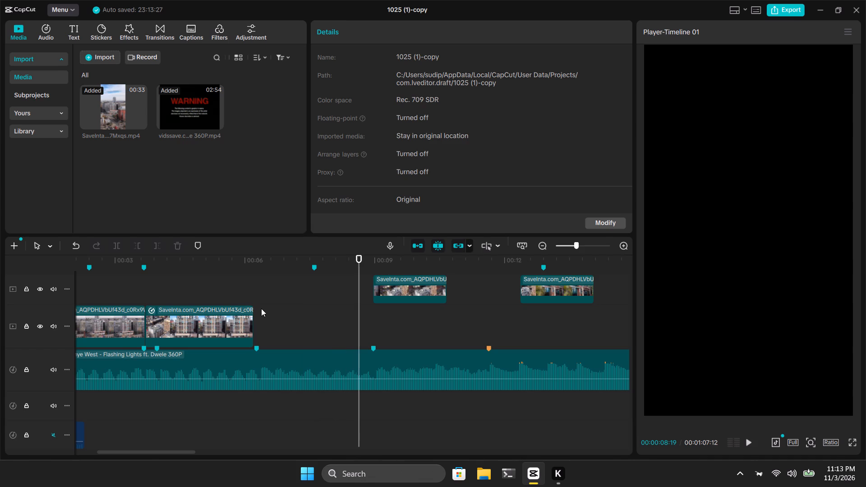
click(252, 289)
key(space)
key(space)
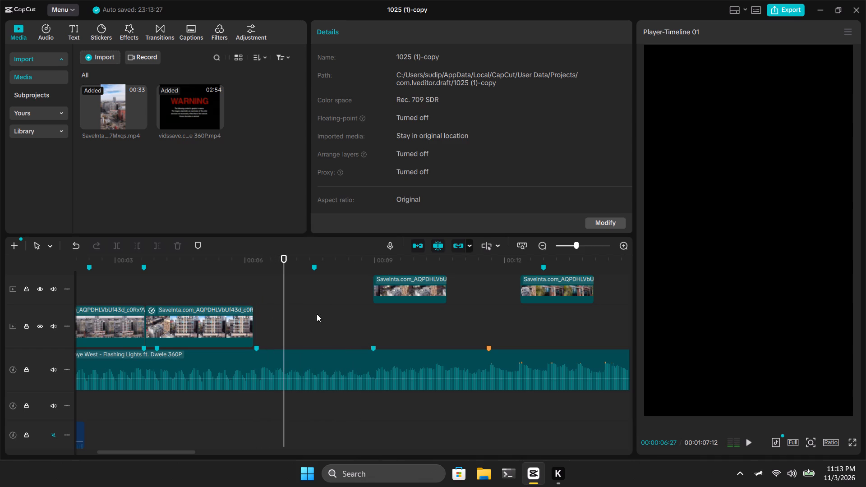
Move the aerial city clip from the upper track at about 00:00:09 to directly after the Emerald clip and play the join.
click(410, 288)
drag(410, 287, 289, 326)
click(254, 282)
key(space)
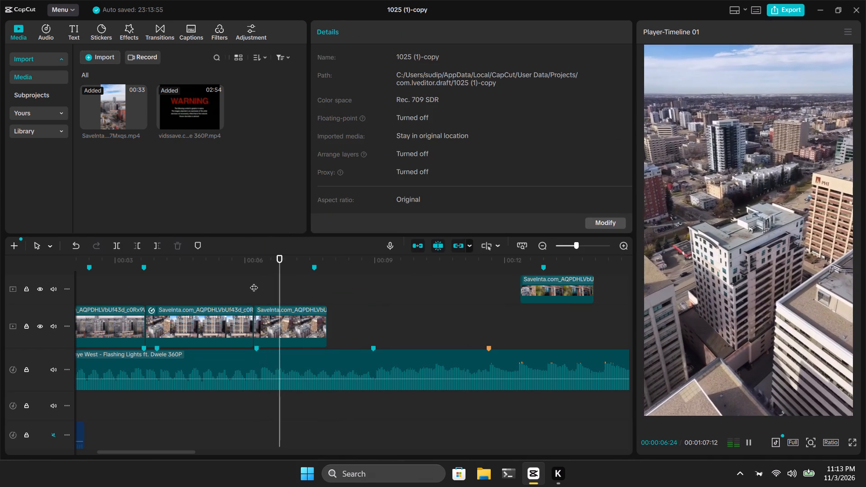
key(space)
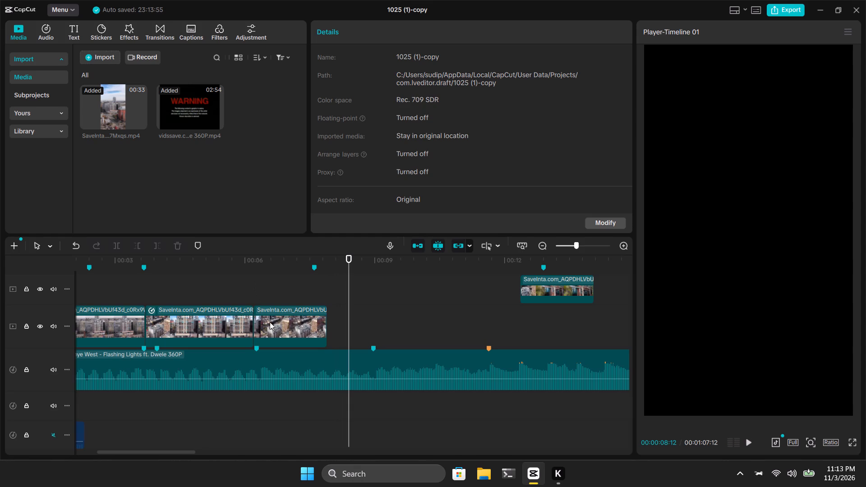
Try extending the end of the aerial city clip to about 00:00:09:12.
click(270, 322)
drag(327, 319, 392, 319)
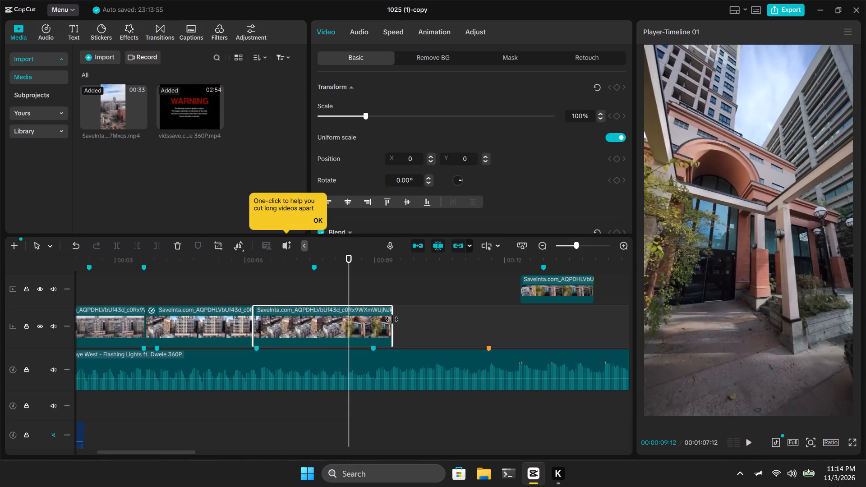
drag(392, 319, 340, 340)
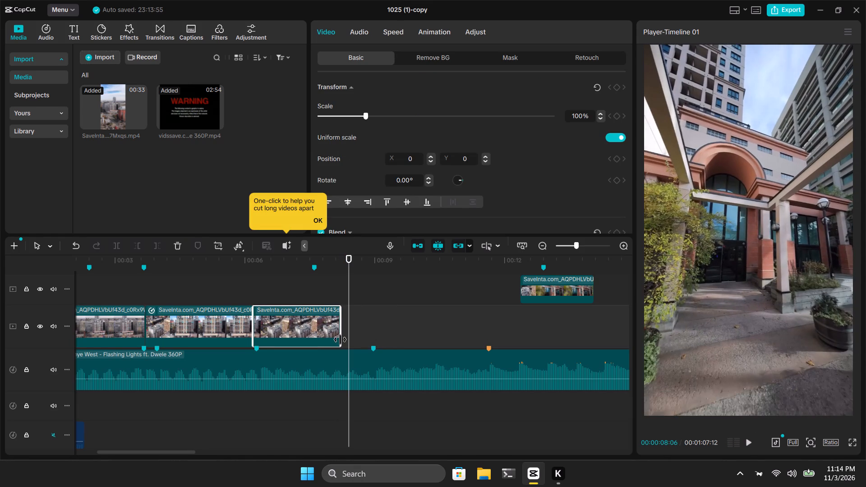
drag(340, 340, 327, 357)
Play back the join between the Emerald and aerial city clips and examine the Emerald clip's speed curve.
click(253, 290)
click(253, 290)
key(space)
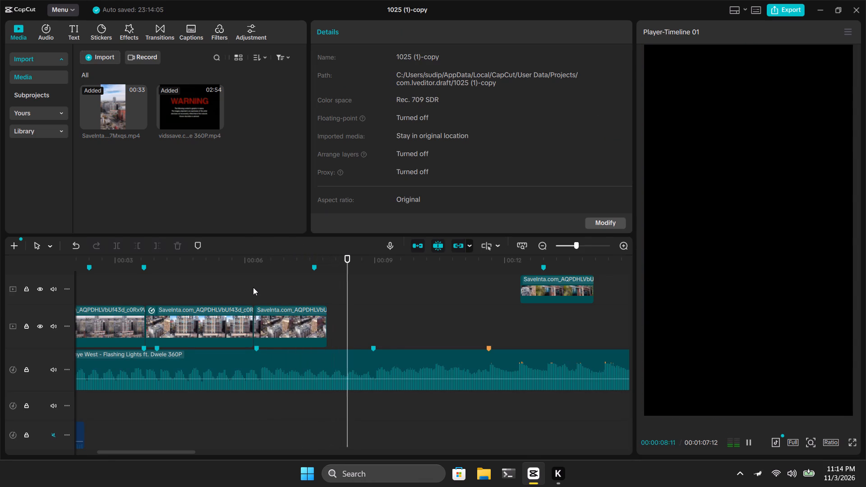
click(253, 287)
key(space)
click(243, 322)
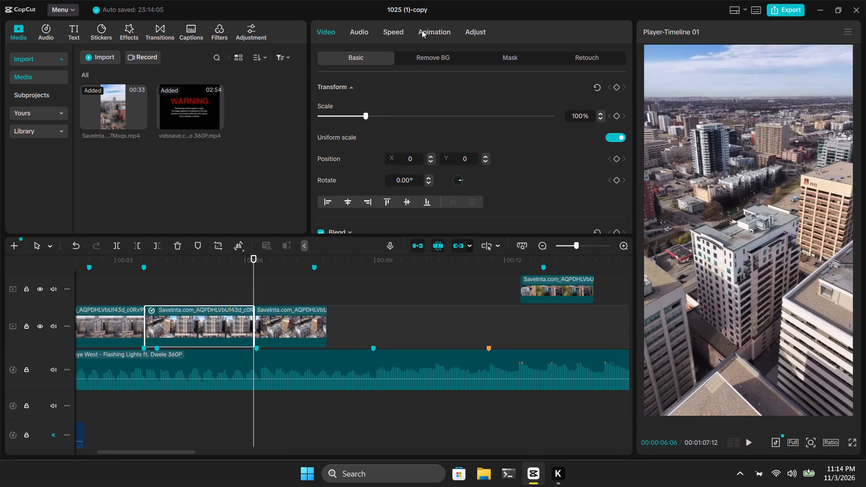
click(388, 36)
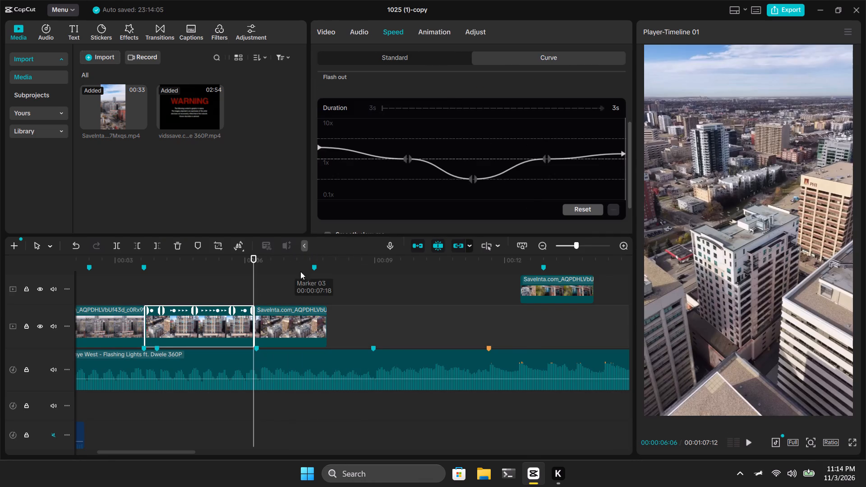
Apply a Custom speed curve to the aerial city clip and raise its start point above 1x.
click(294, 322)
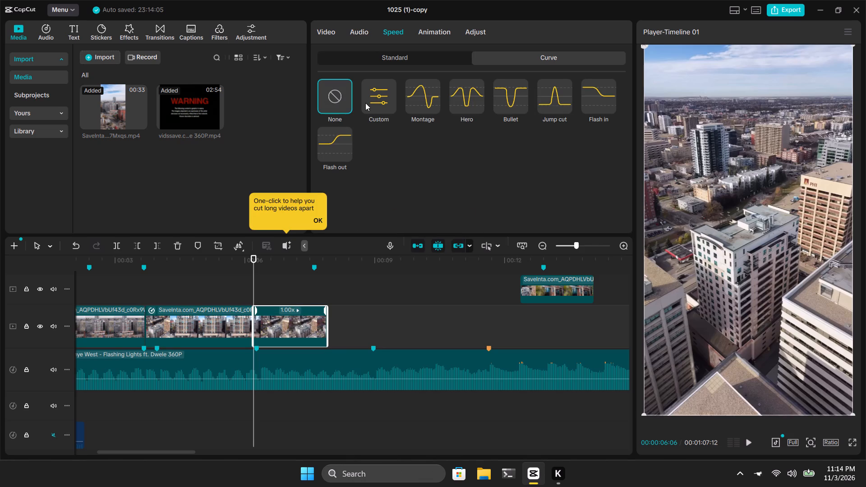
click(367, 103)
scroll(387, 172, down, 4)
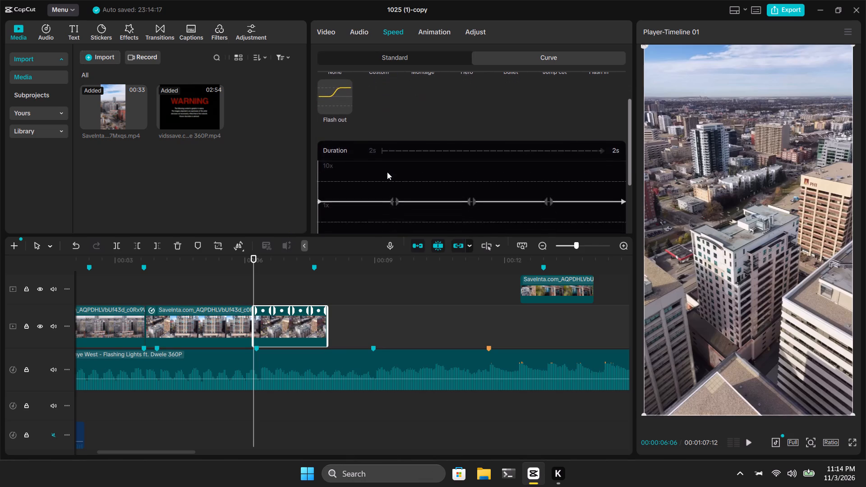
scroll(387, 172, down, 3)
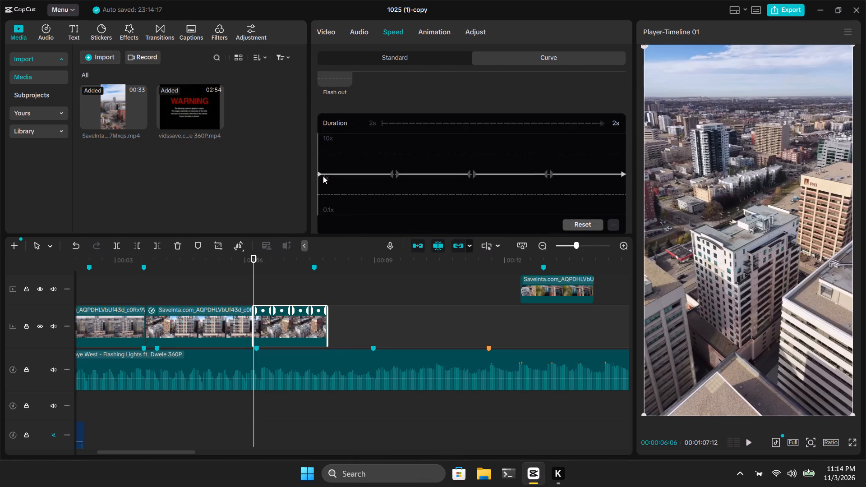
drag(319, 173, 318, 168)
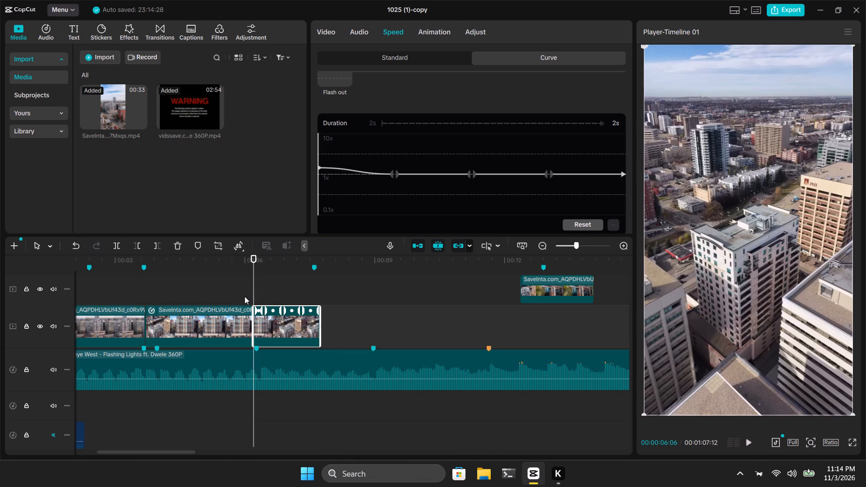
Play back the Emerald and aerial city clips to review the speed match across their cut.
click(235, 290)
key(space)
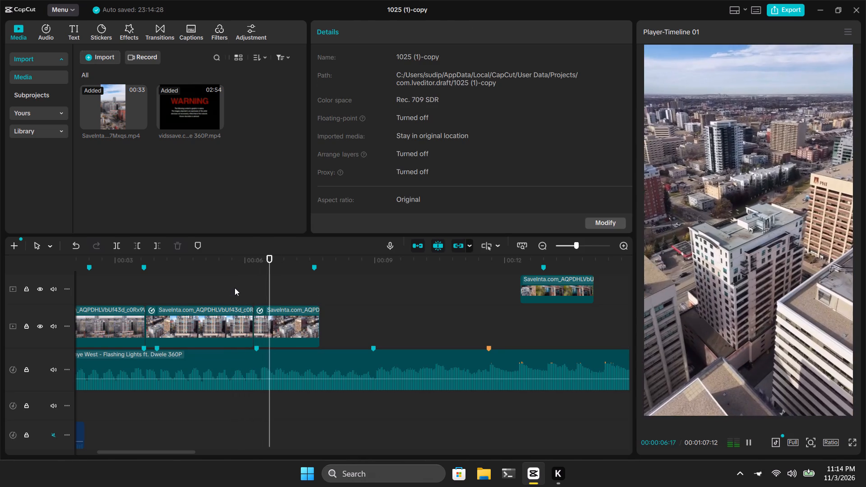
key(space)
click(214, 285)
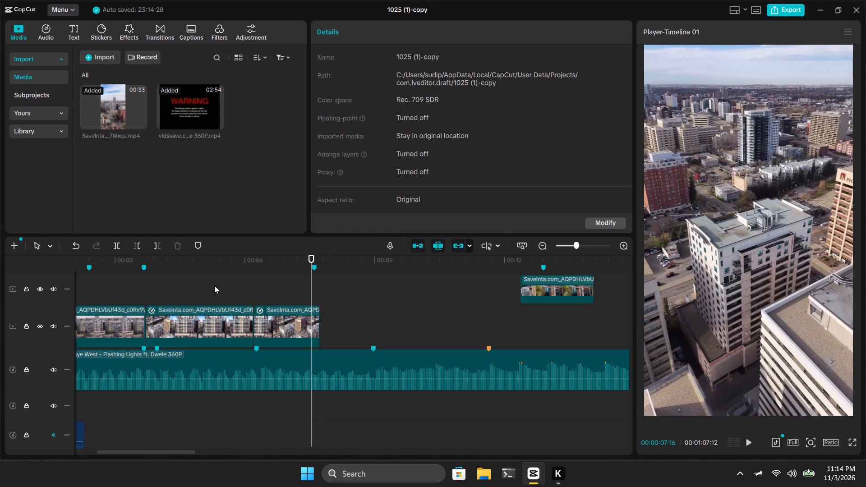
key(space)
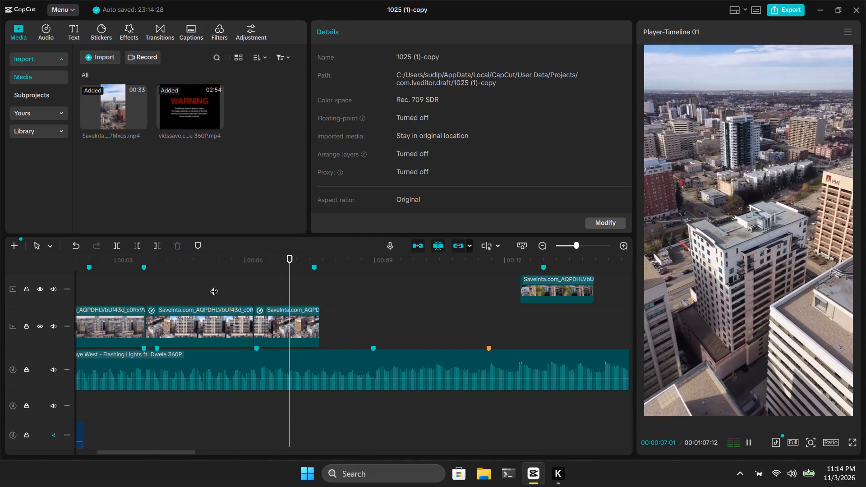
key(space)
click(120, 287)
key(space)
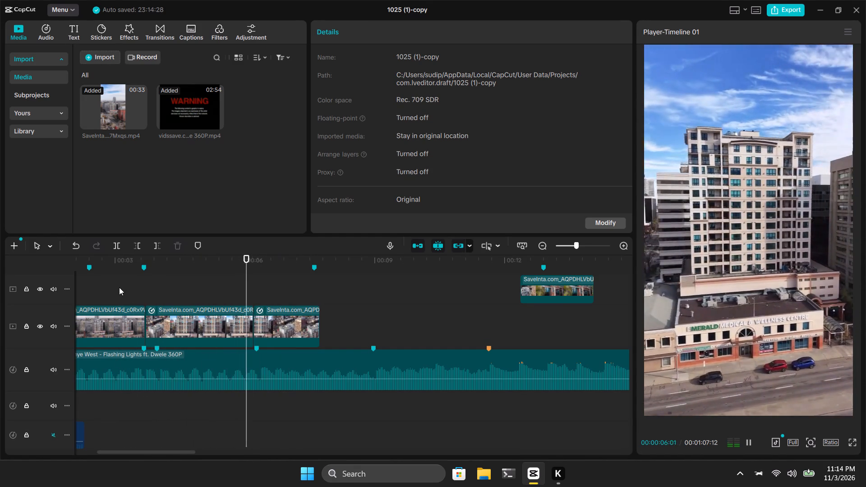
key(space)
Review the Emerald clip's speed curve and shift its third control point slightly earlier, keeping it at about 1x.
click(189, 335)
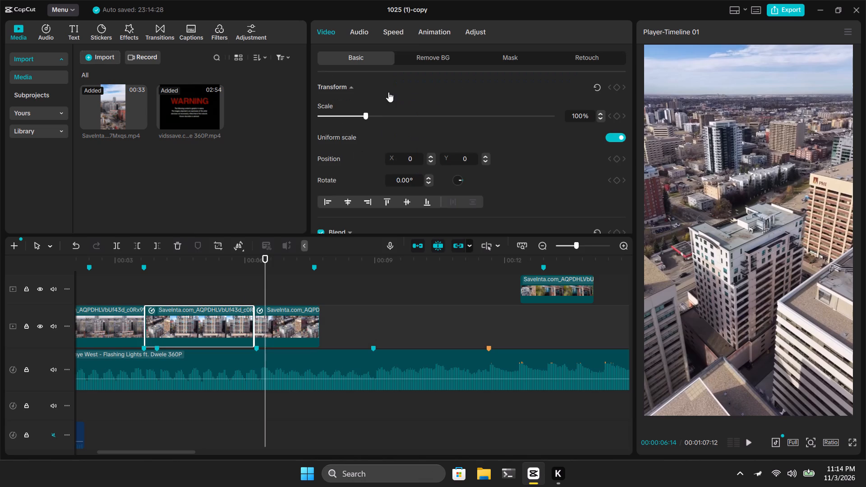
click(427, 33)
click(391, 33)
scroll(436, 159, down, 2)
click(388, 131)
key(space)
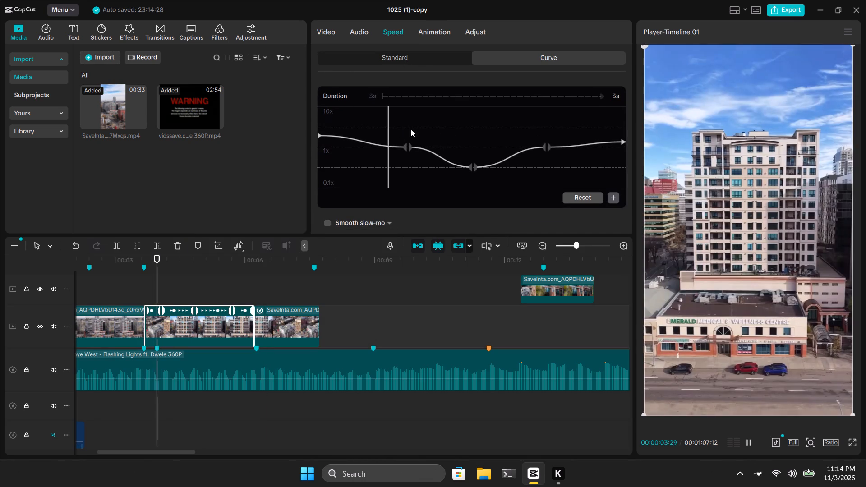
key(space)
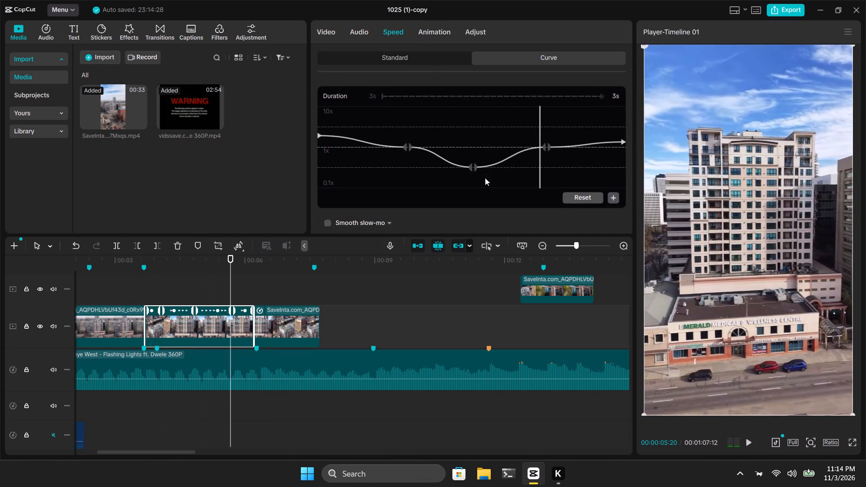
double_click(546, 147)
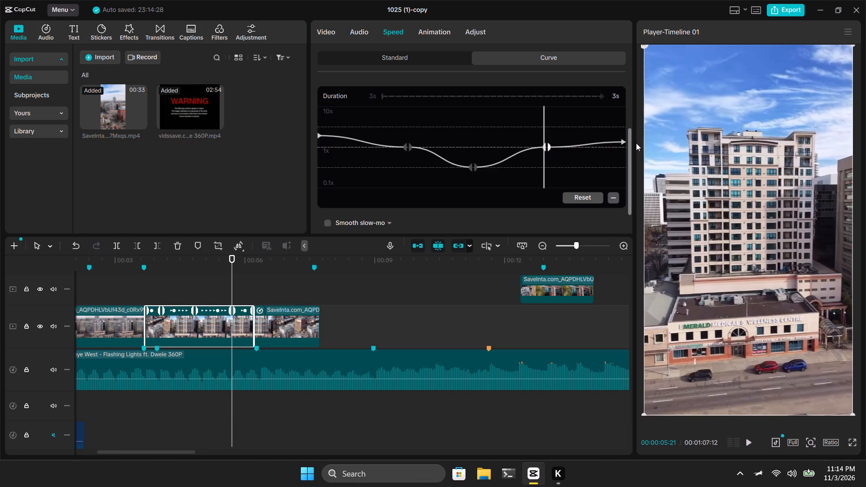
drag(545, 144, 543, 143)
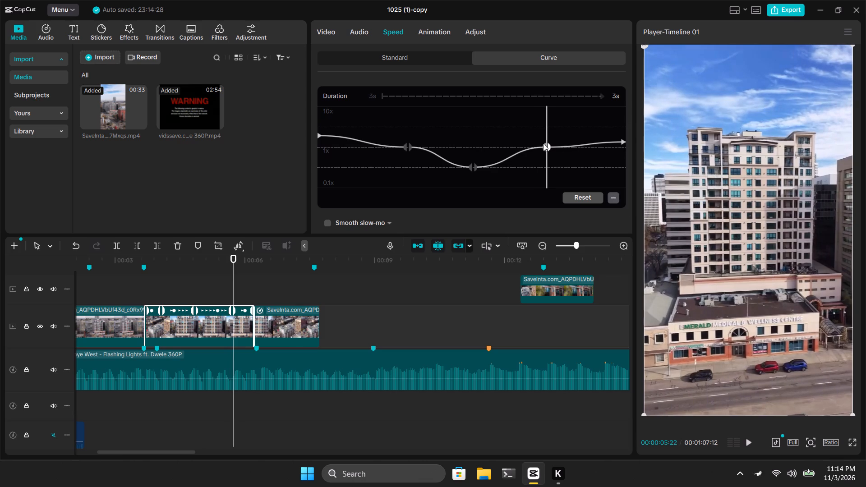
drag(543, 143, 540, 146)
Play back the cut from the Emerald clip into the aerial city clip and compare their speed curves.
click(420, 175)
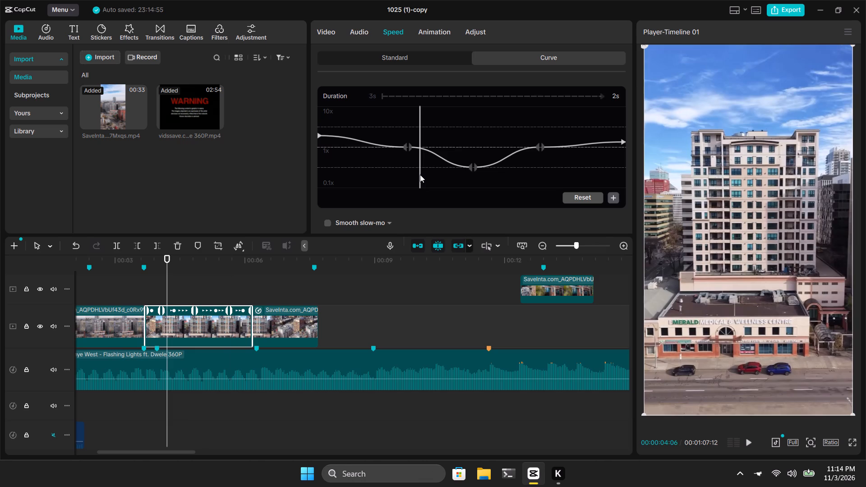
key(space)
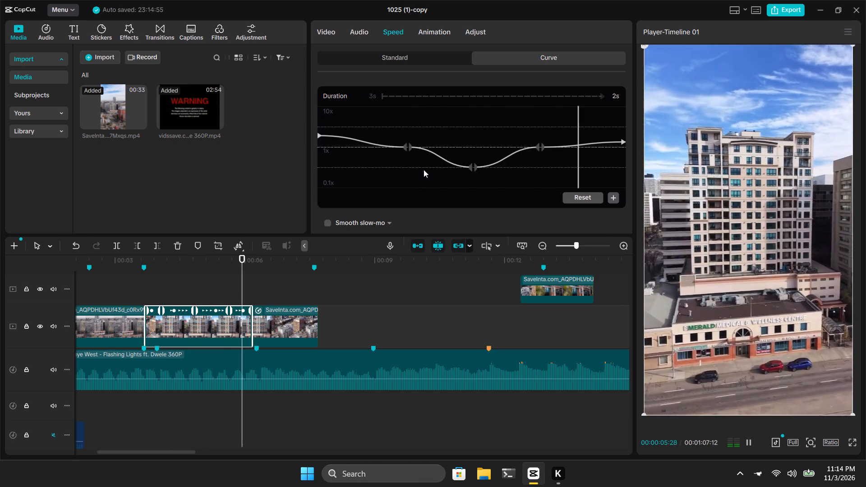
key(space)
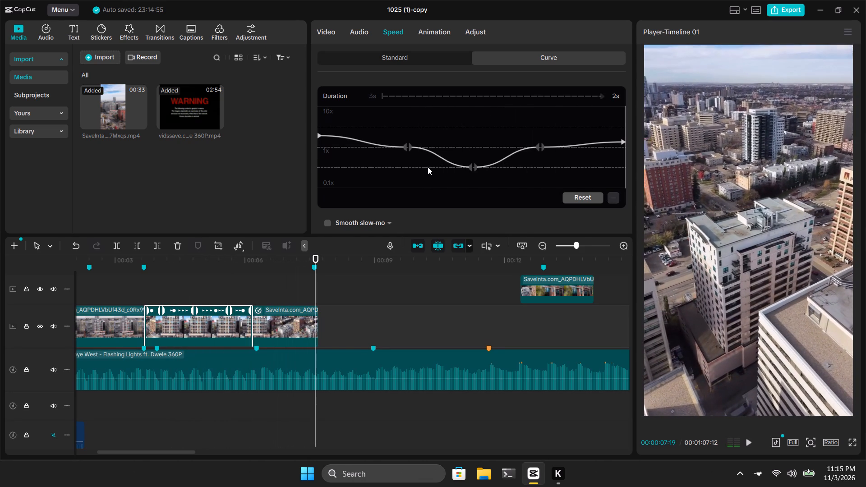
click(276, 328)
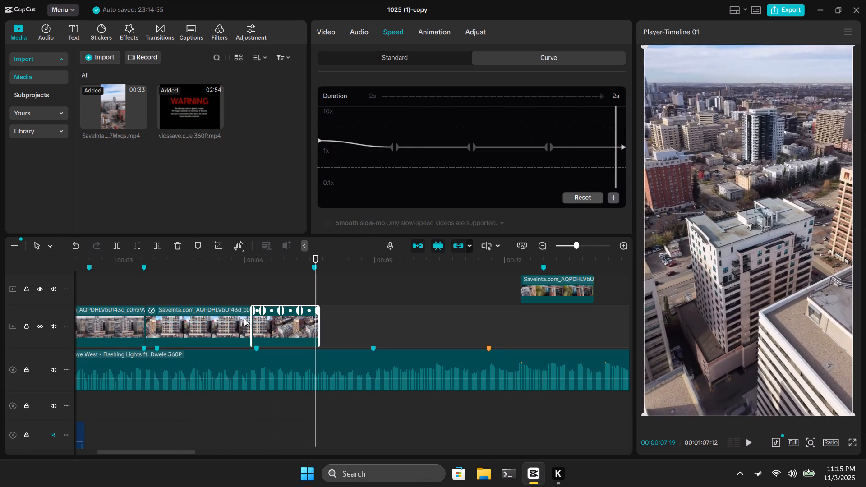
click(235, 317)
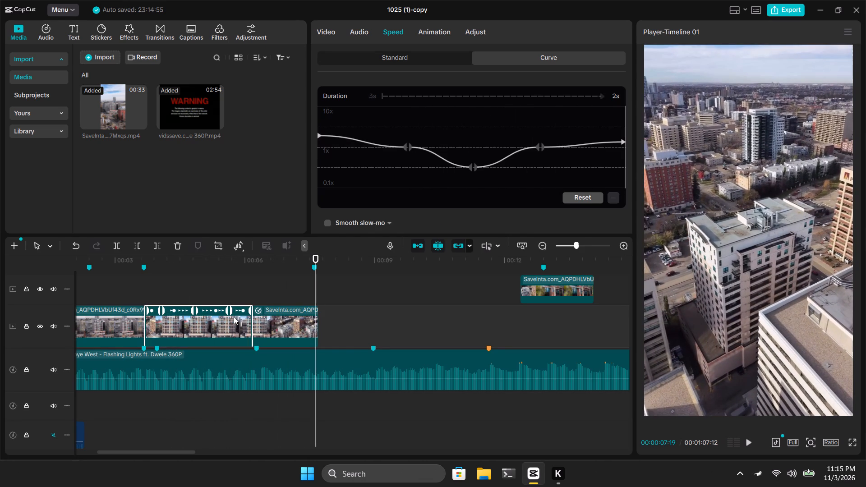
click(270, 317)
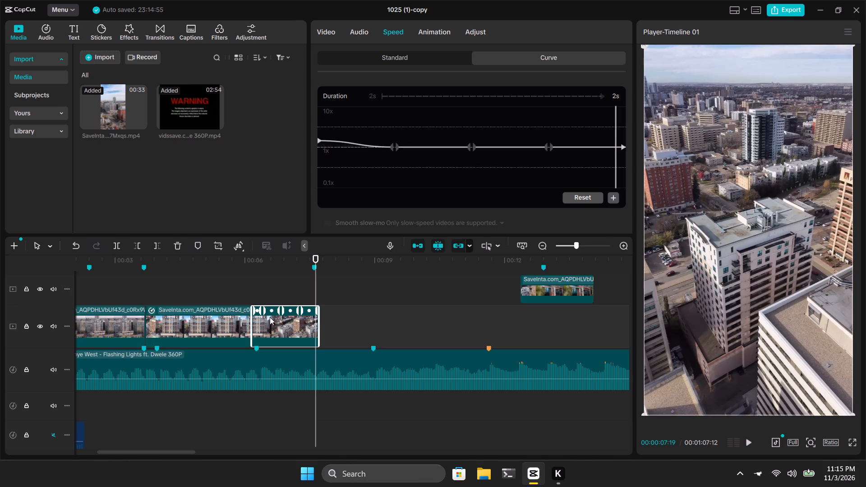
click(243, 287)
drag(243, 287, 258, 287)
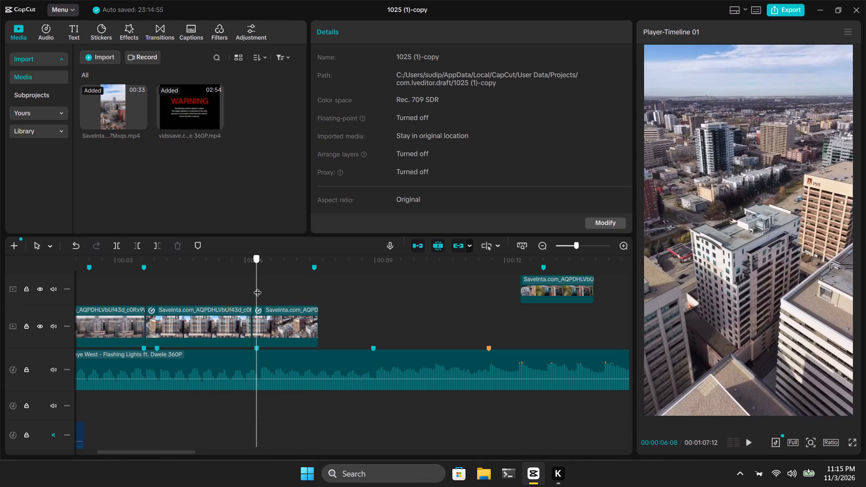
drag(258, 287, 252, 294)
key(space)
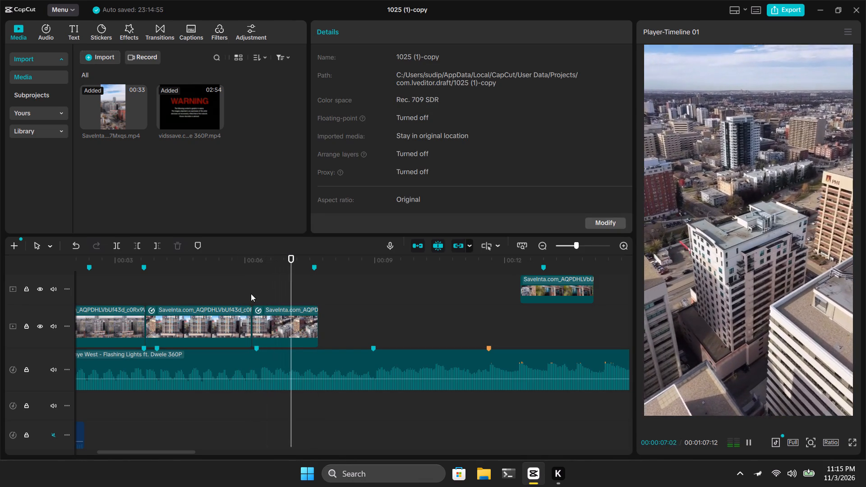
click(251, 294)
key(space)
key(space)
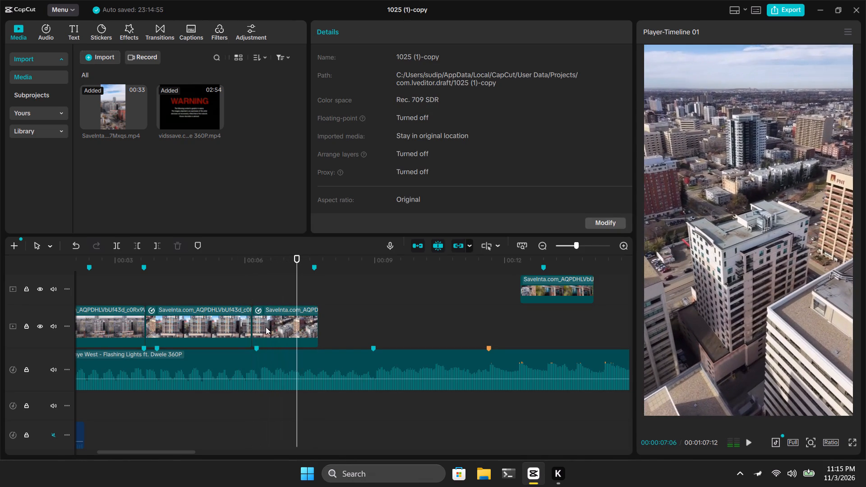
Examine the aerial city clip's speed curve while replaying the clip from its start.
click(266, 330)
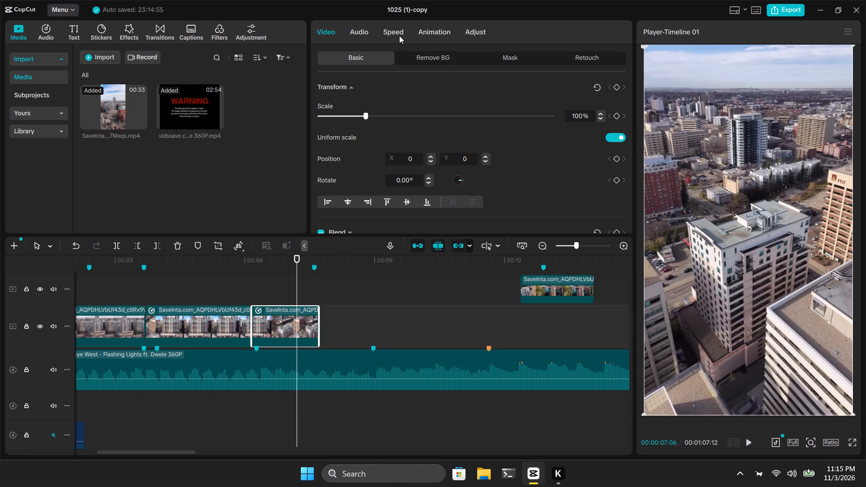
click(399, 36)
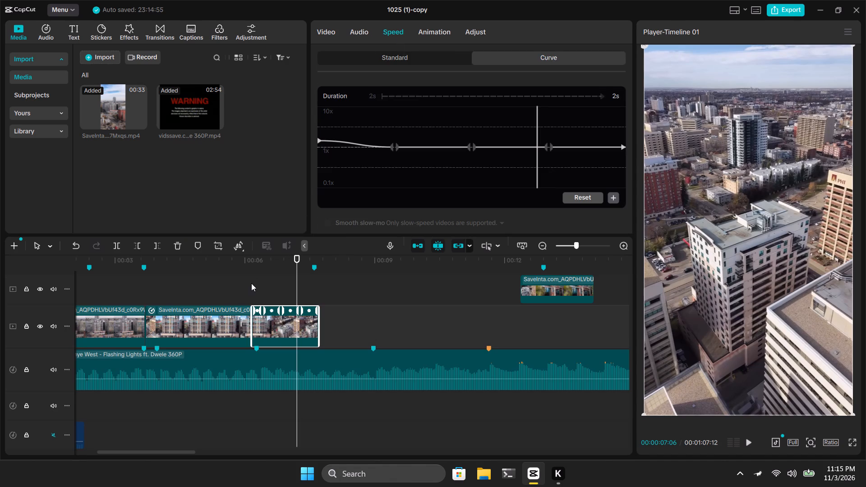
click(253, 281)
key(space)
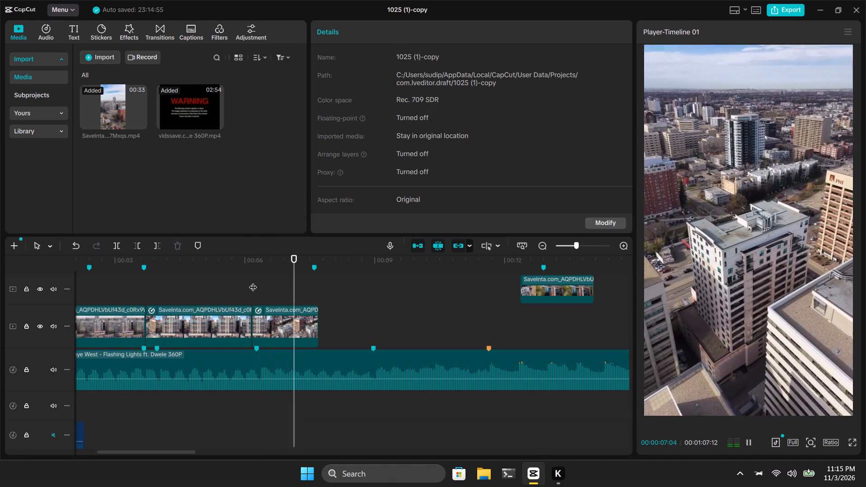
key(space)
click(276, 330)
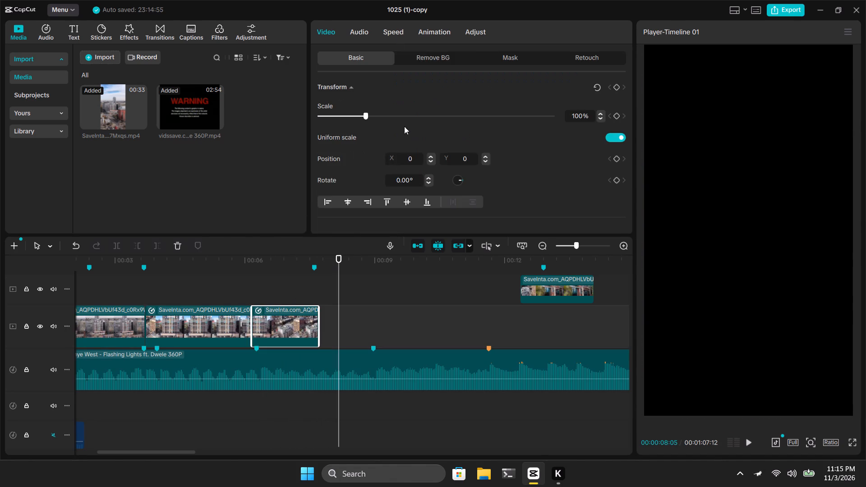
click(434, 30)
click(394, 31)
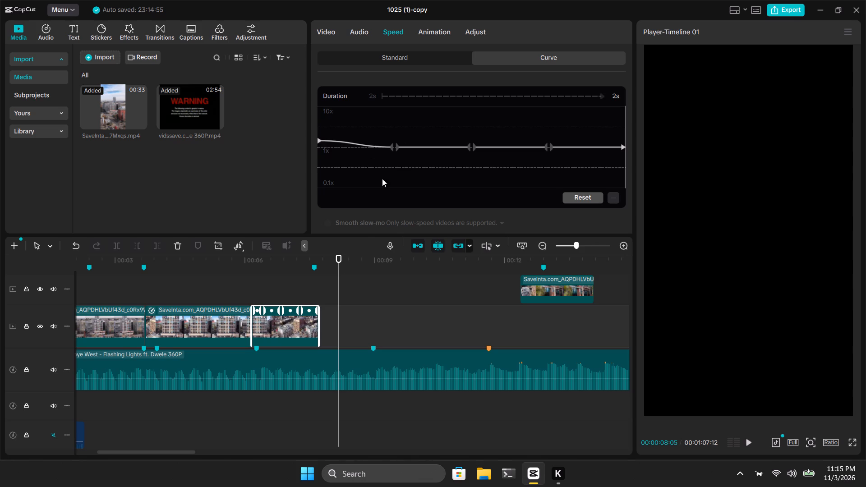
drag(341, 274, 259, 290)
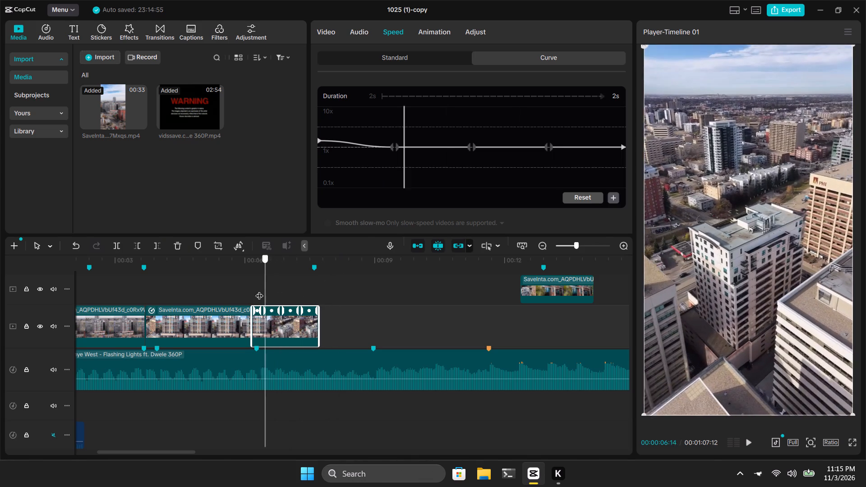
drag(259, 290, 253, 292)
key(space)
key(space)
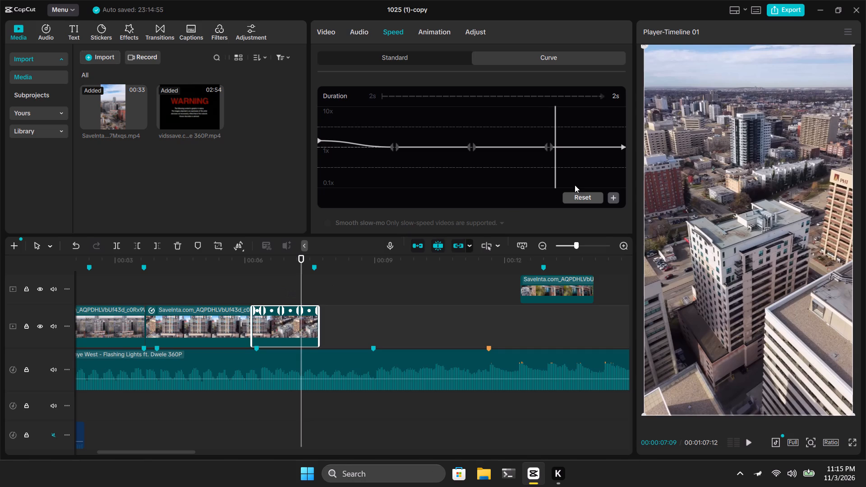
Lower the end point of the aerial city clip's speed curve to about 0.67x.
drag(622, 147, 623, 152)
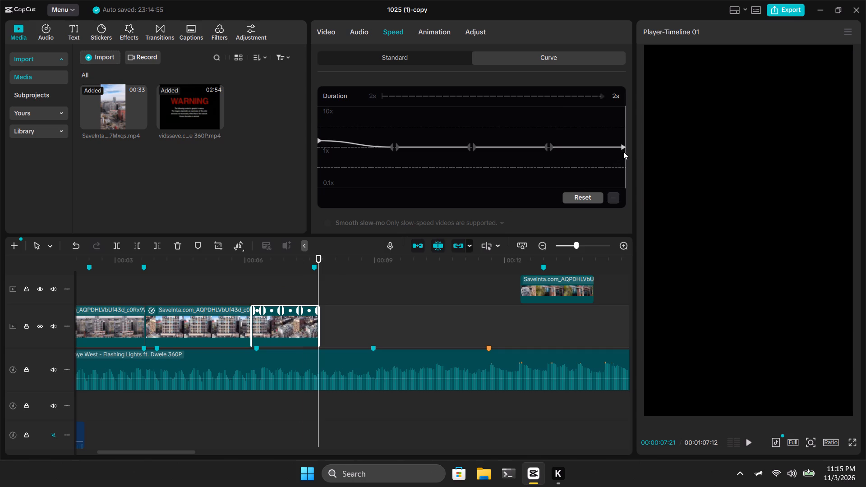
drag(623, 152, 628, 162)
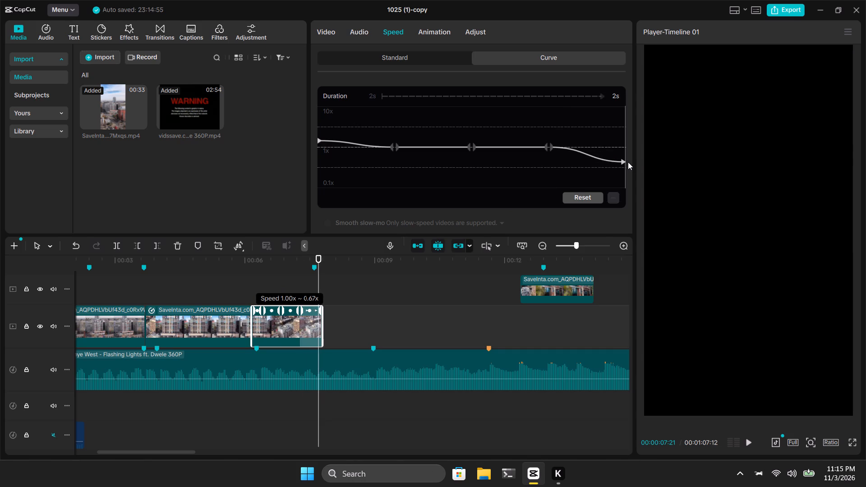
drag(628, 162, 631, 162)
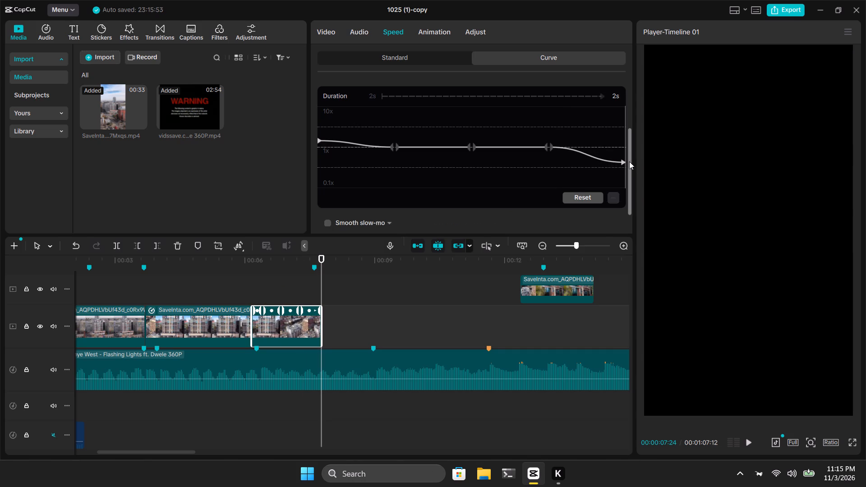
Delete the third control point of the aerial city clip's speed curve so it slows gradually from the middle point.
click(551, 147)
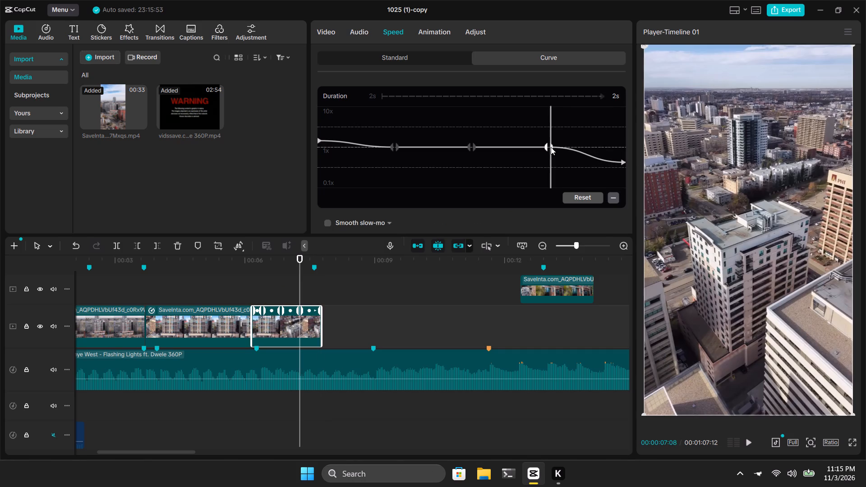
click(617, 201)
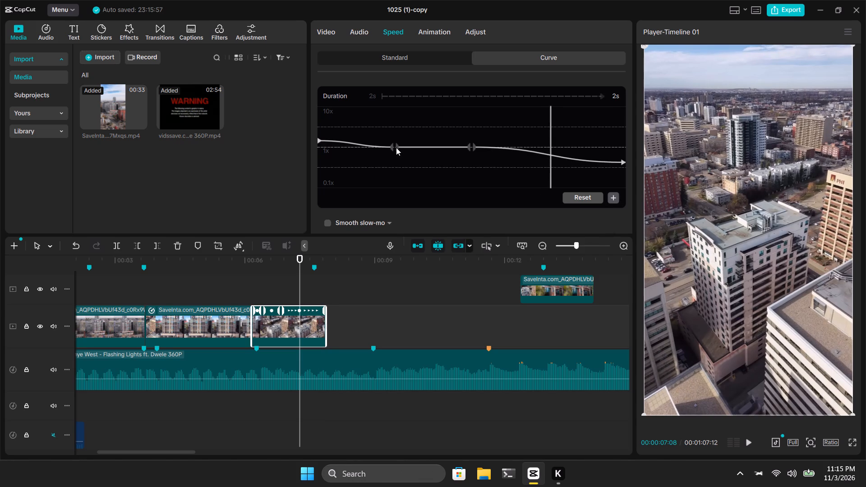
click(473, 147)
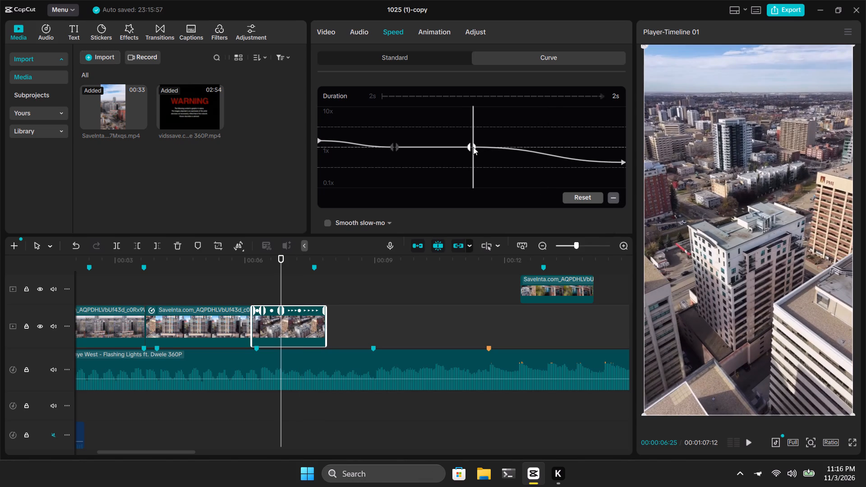
click(470, 146)
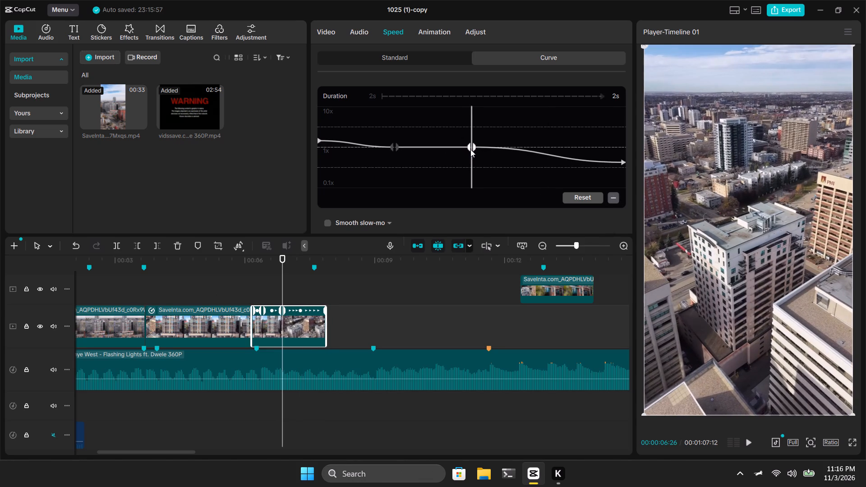
click(475, 148)
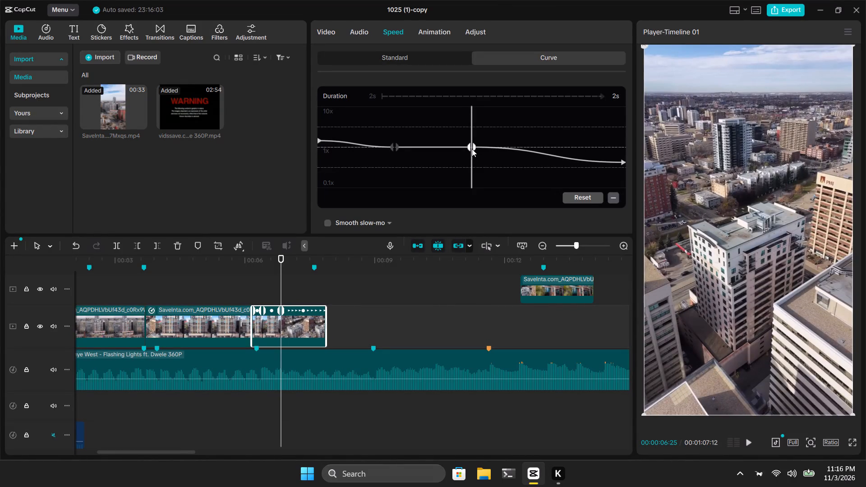
Play back the Emerald and aerial city clips repeatedly across their cut to review the slowed ending.
double_click(249, 289)
key(space)
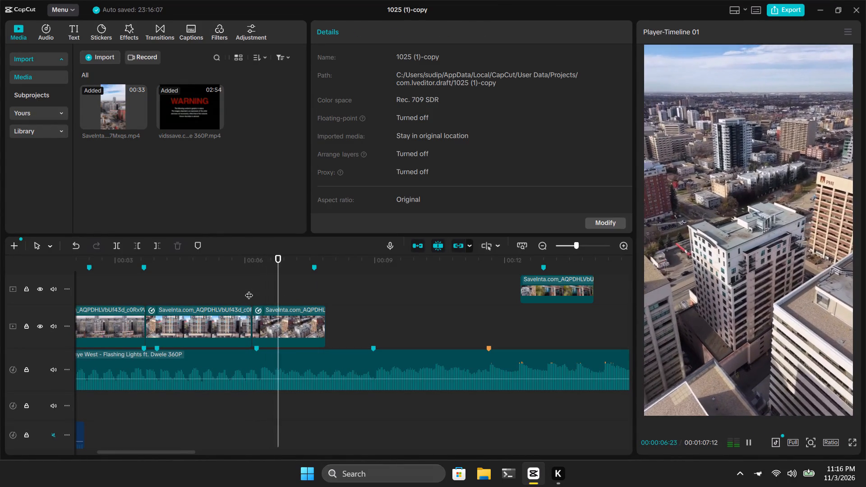
key(space)
click(257, 292)
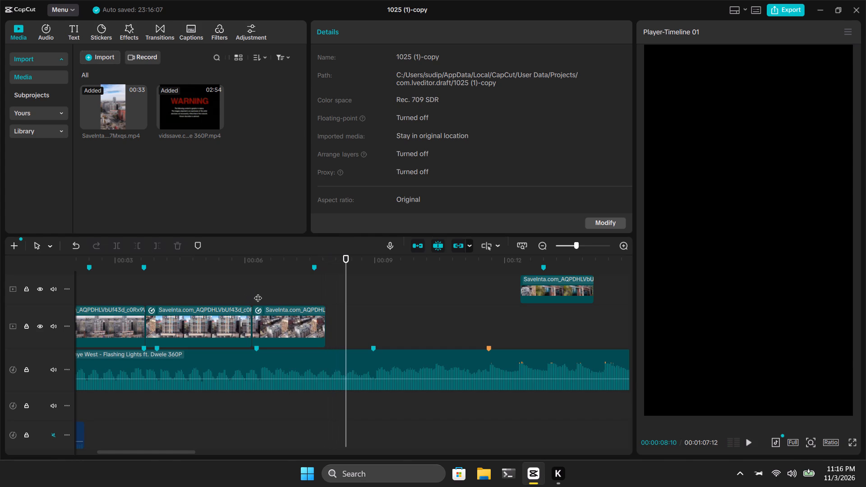
drag(257, 289, 247, 275)
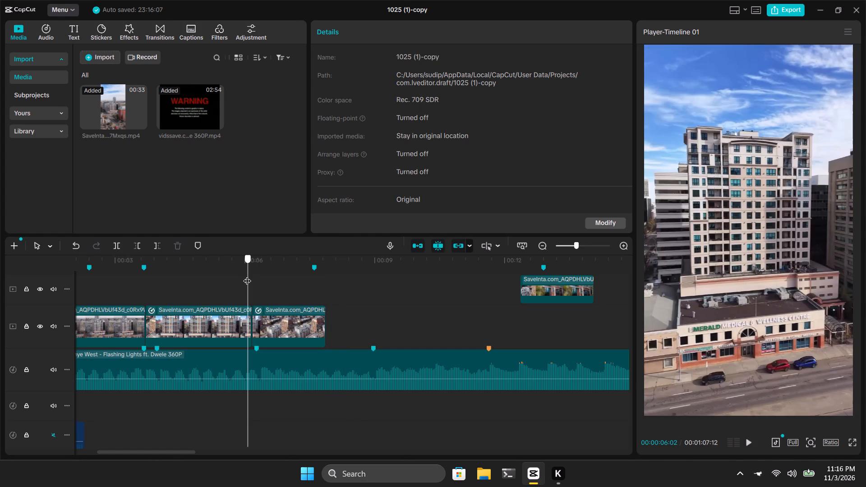
drag(247, 275, 252, 285)
key(space)
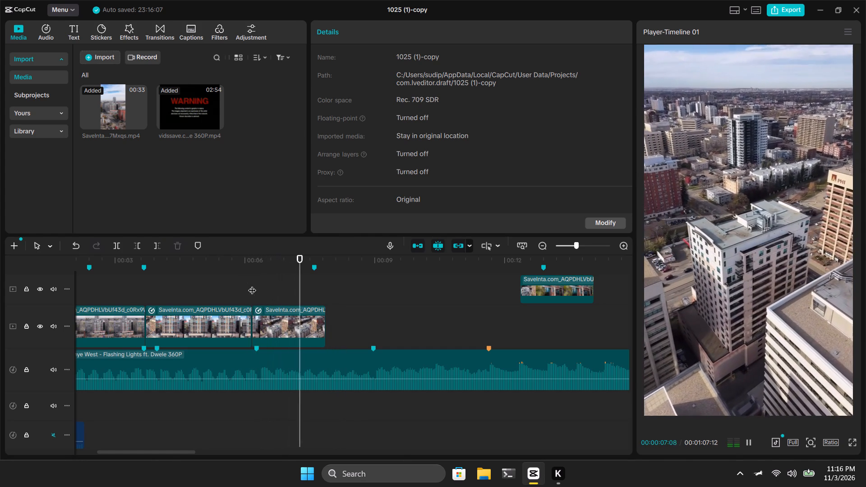
key(space)
click(195, 293)
key(space)
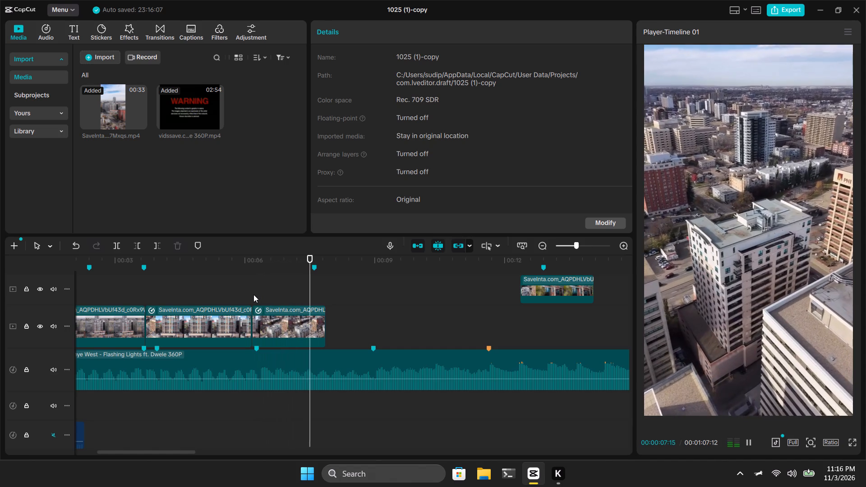
key(space)
click(233, 294)
key(space)
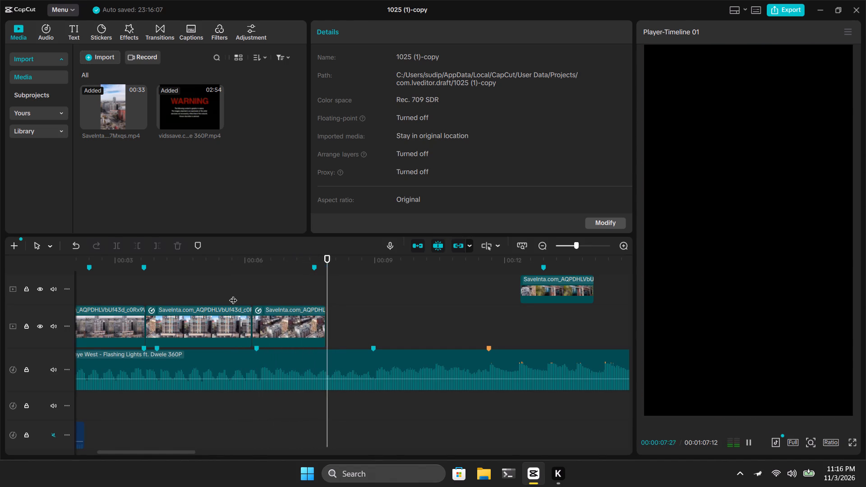
Enlarge the aerial city clip to about 107% scale at its first frame.
key(space)
click(250, 294)
click(268, 326)
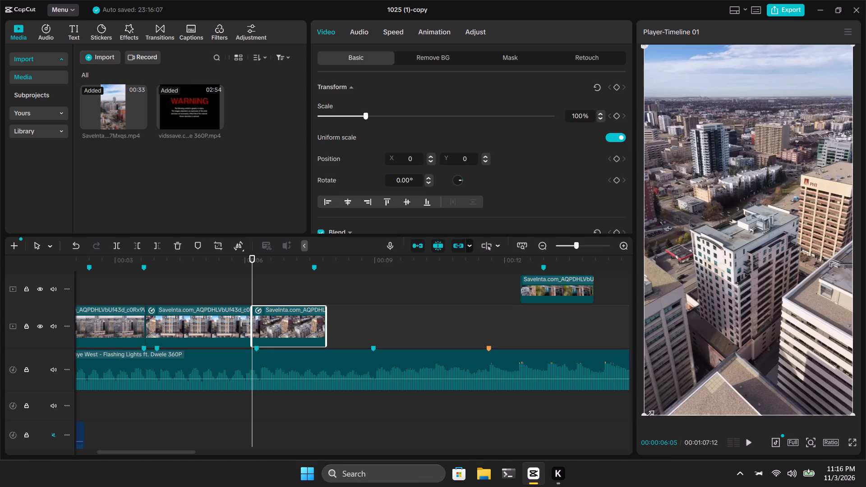
drag(648, 413, 636, 417)
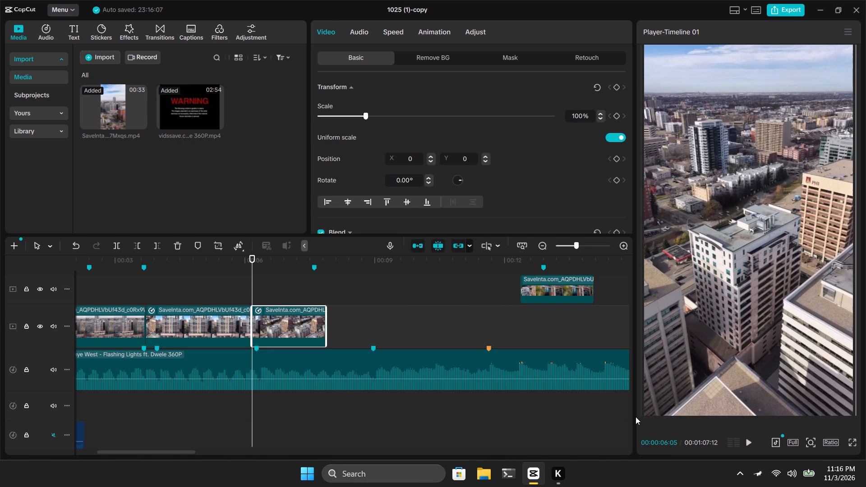
drag(636, 417, 632, 429)
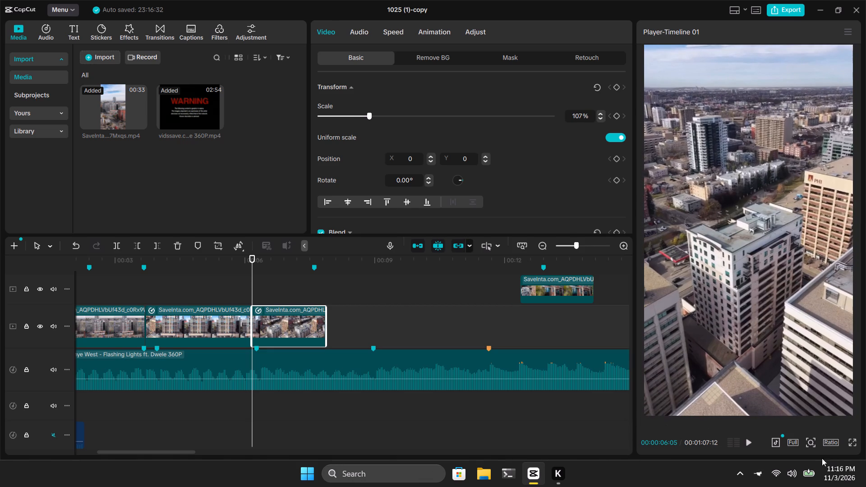
Enlarge the aerial city clip further to about 112% scale at its first frame.
click(811, 443)
click(786, 422)
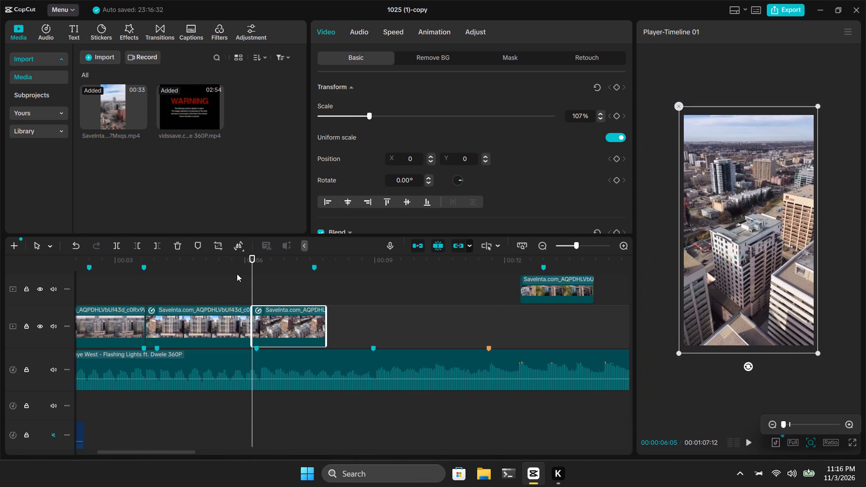
drag(253, 277, 251, 282)
ctrl+scroll(251, 282, up, 3)
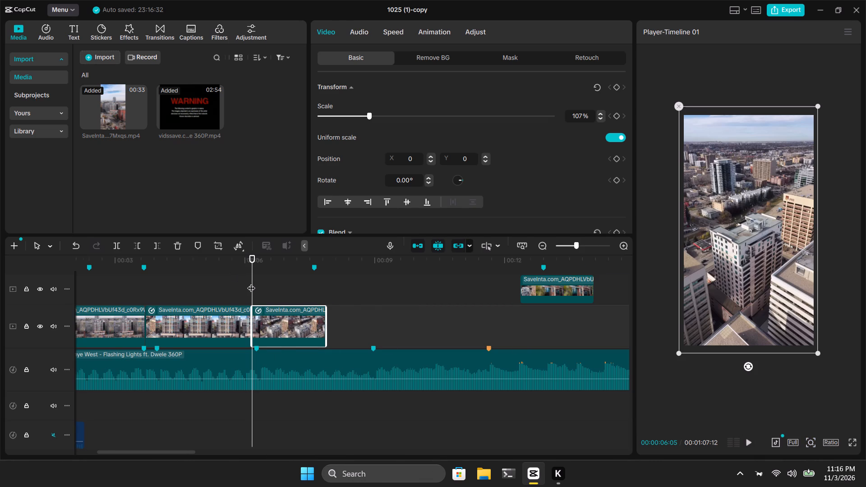
ctrl+scroll(251, 282, up, 18)
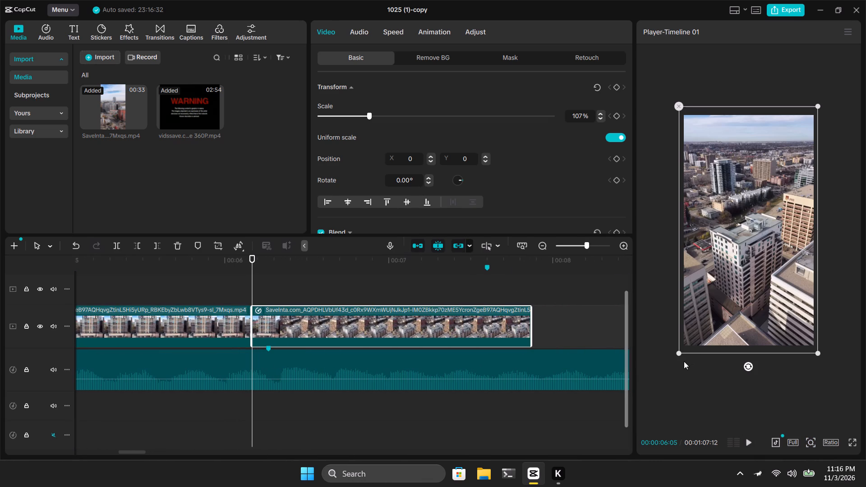
drag(681, 353, 676, 355)
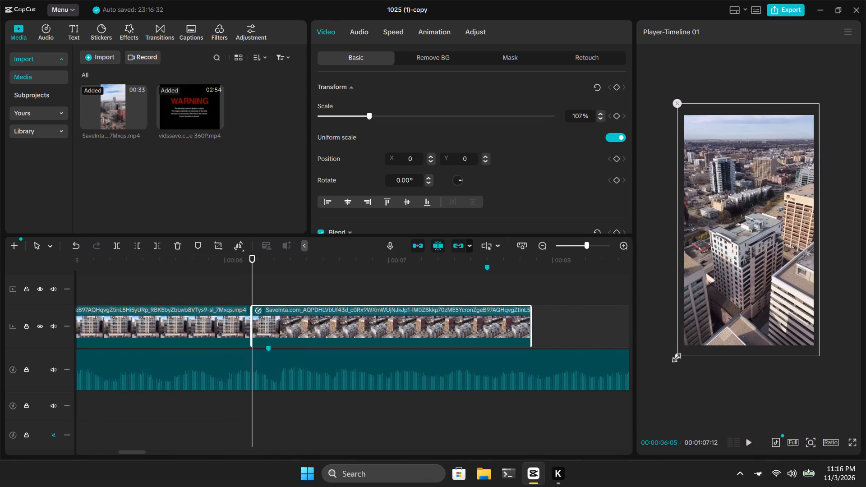
drag(676, 355, 674, 358)
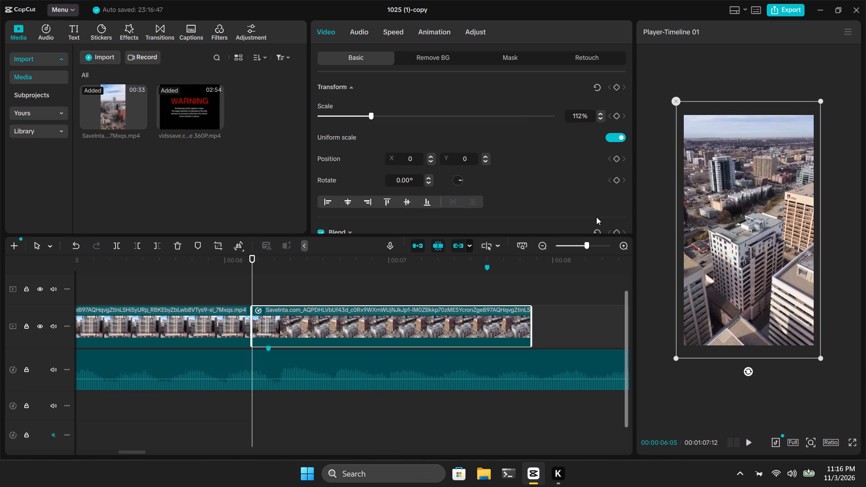
Set the aerial city clip's scale to 110% and add a scale keyframe at its start.
click(580, 119)
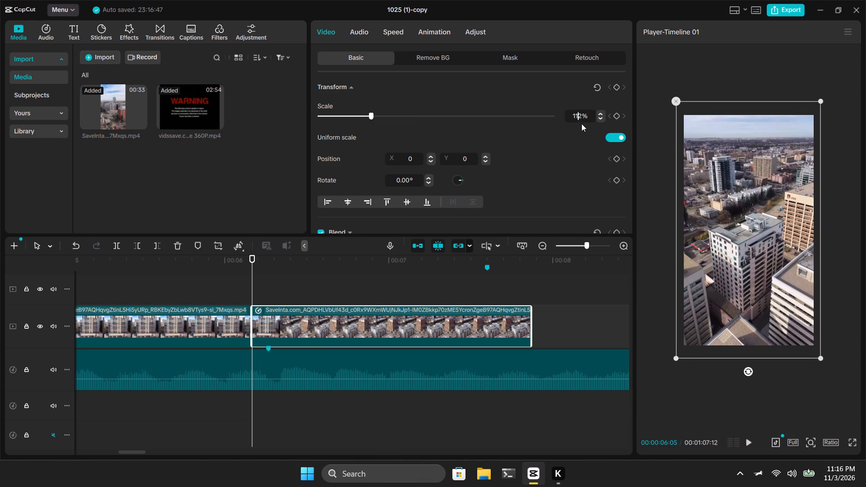
key(Right)
key(BackSpace)
key(0)
click(618, 119)
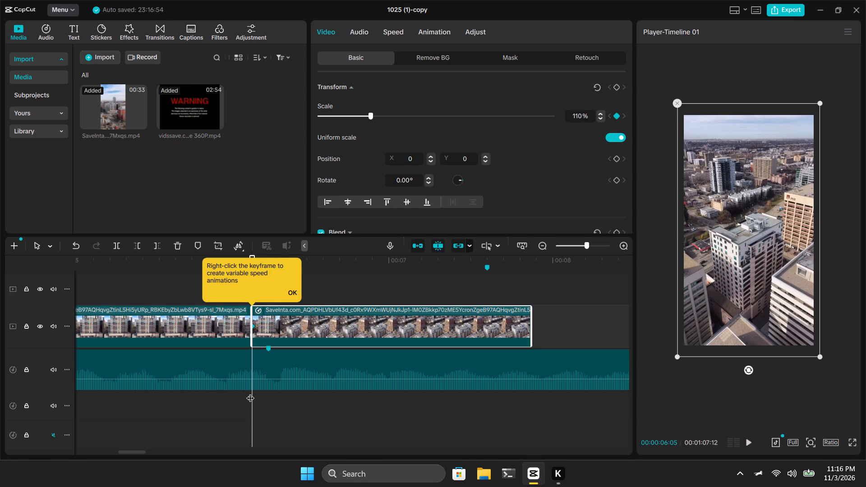
Add a second scale keyframe to the aerial city clip at 00:00:06:12, where the speed curve's opening ramp ends.
drag(250, 392, 269, 402)
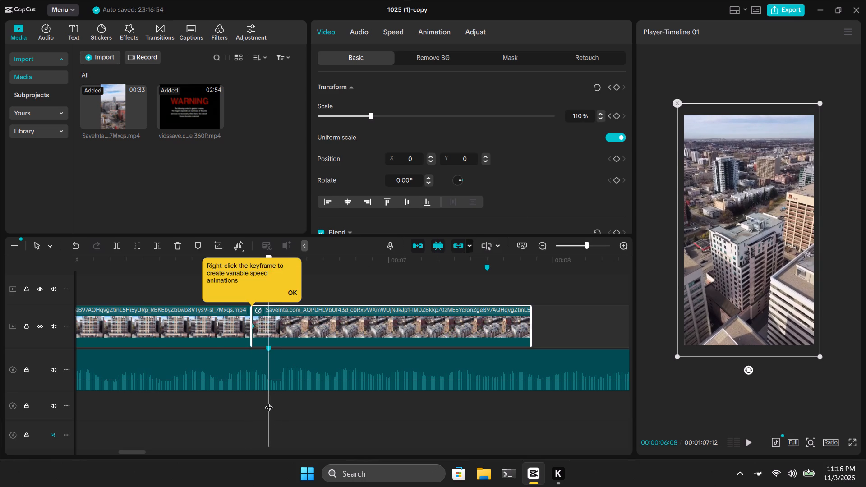
drag(269, 402, 280, 401)
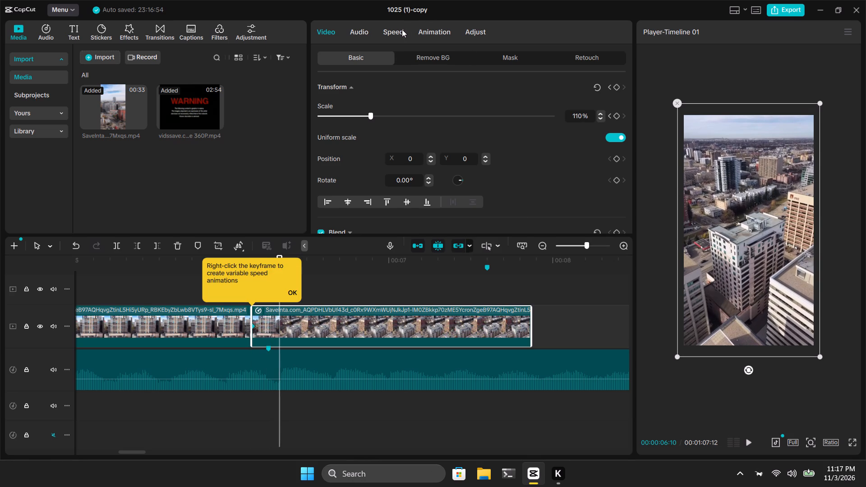
click(402, 29)
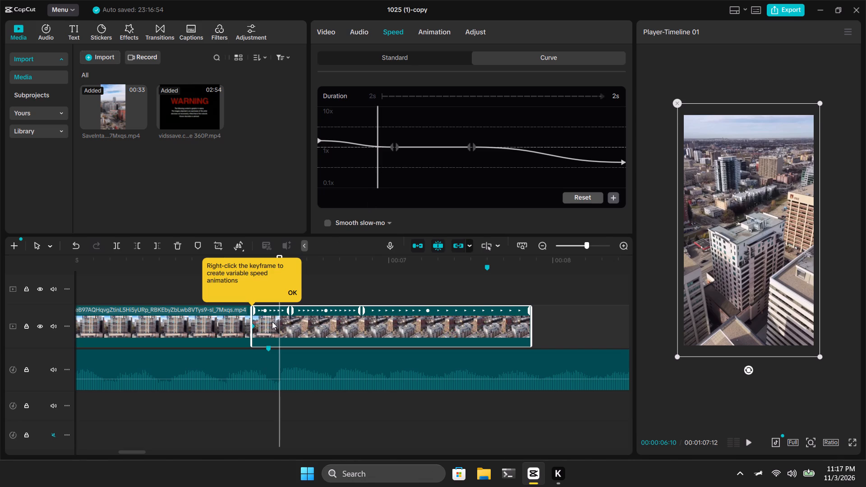
drag(282, 398, 297, 408)
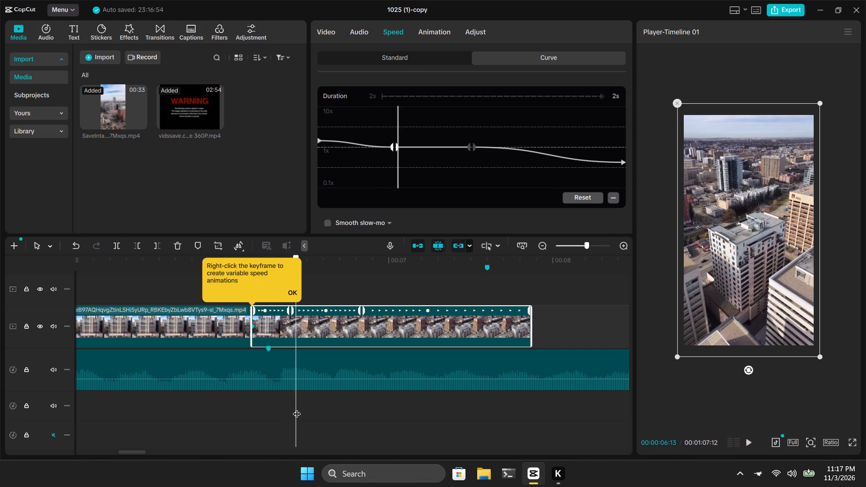
drag(297, 408, 292, 413)
drag(292, 413, 291, 421)
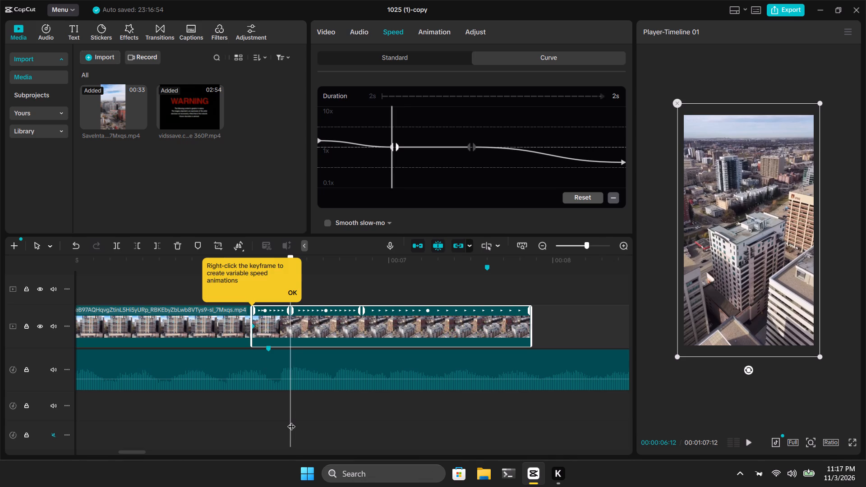
drag(291, 421, 291, 423)
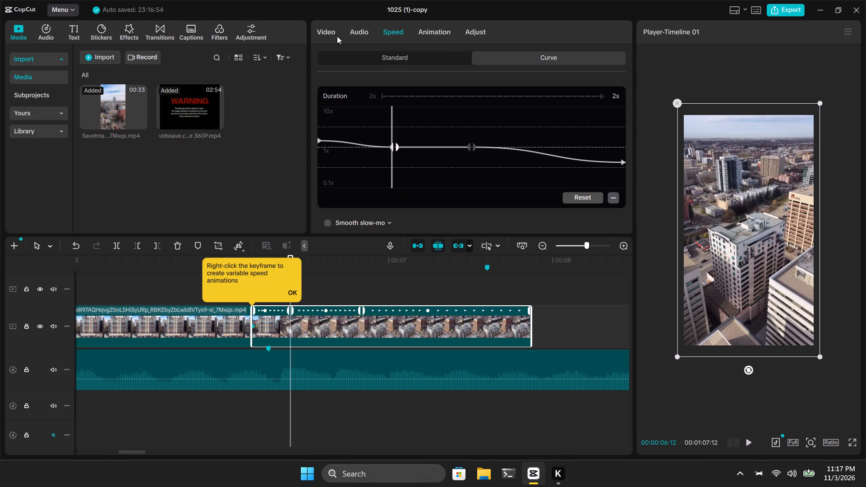
click(333, 37)
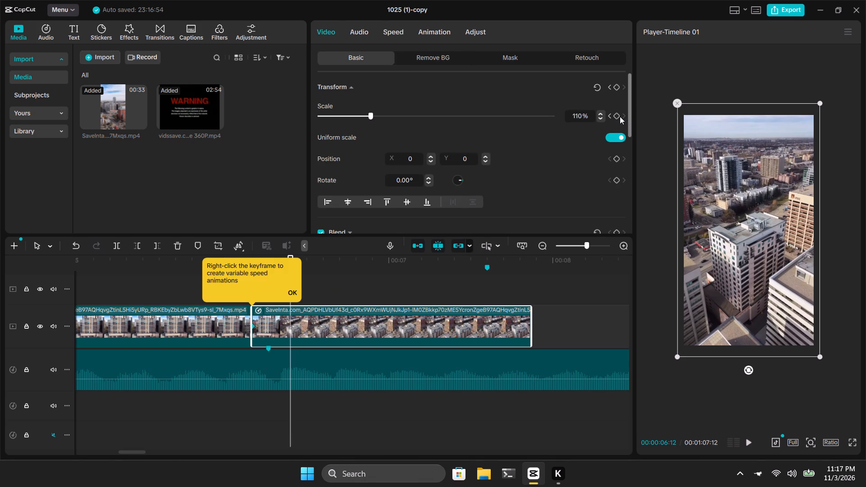
click(617, 115)
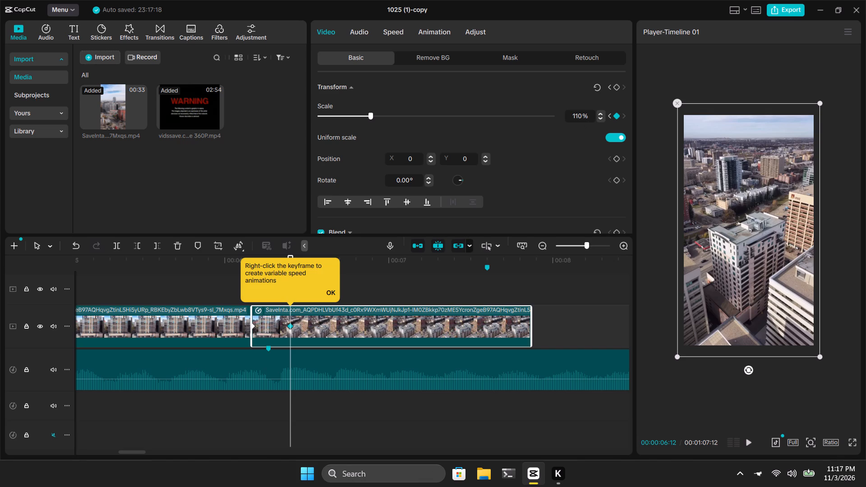
Set the scale at the aerial city clip's second keyframe to 100%.
click(583, 119)
key(BackSpace)
key(BackSpace)
text(00)
click(550, 77)
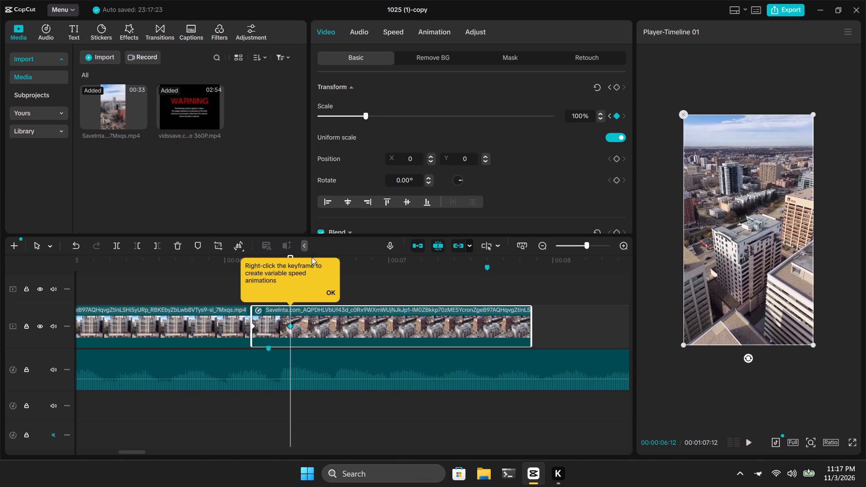
Play back the cut from the Emerald clip into the aerial city clip repeatedly to review the zoom-out animation.
click(227, 289)
key(space)
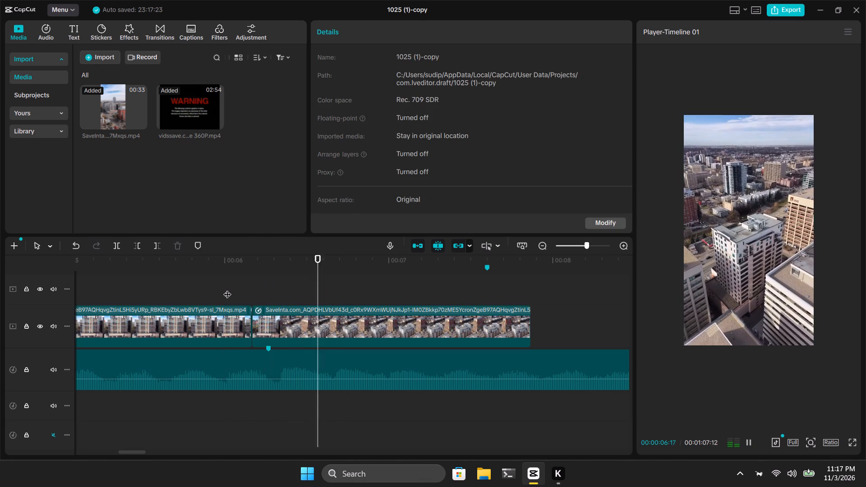
key(space)
click(232, 295)
key(space)
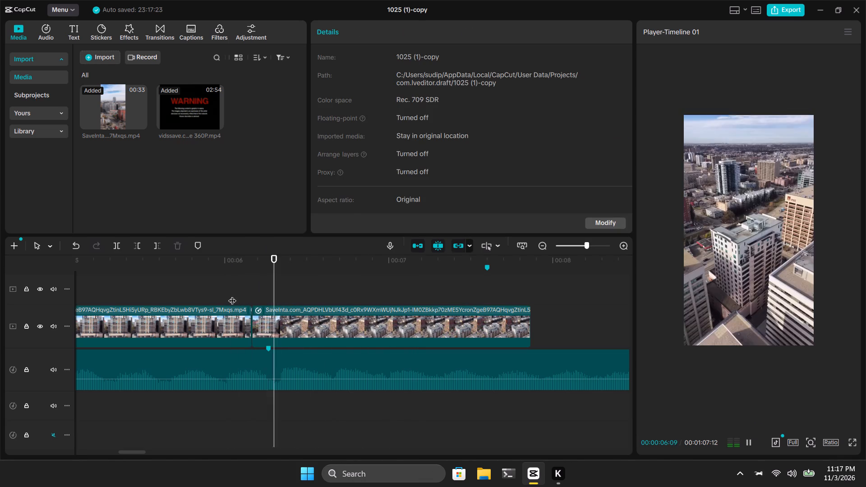
key(space)
click(317, 326)
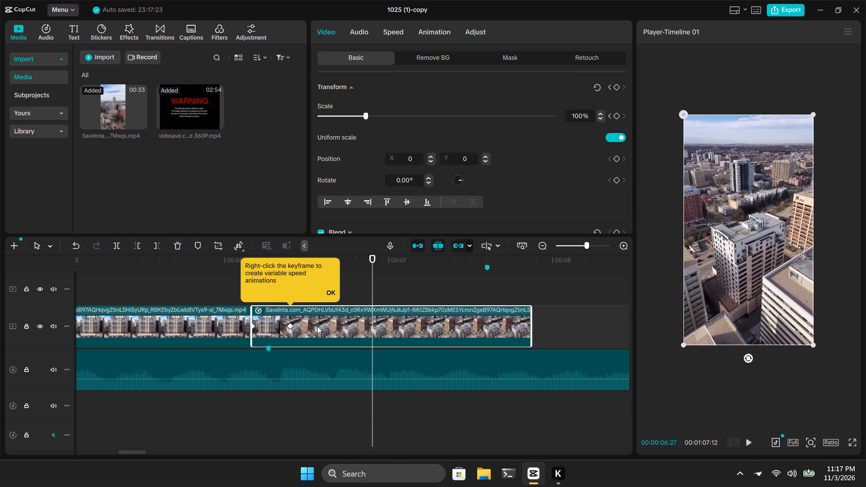
click(225, 296)
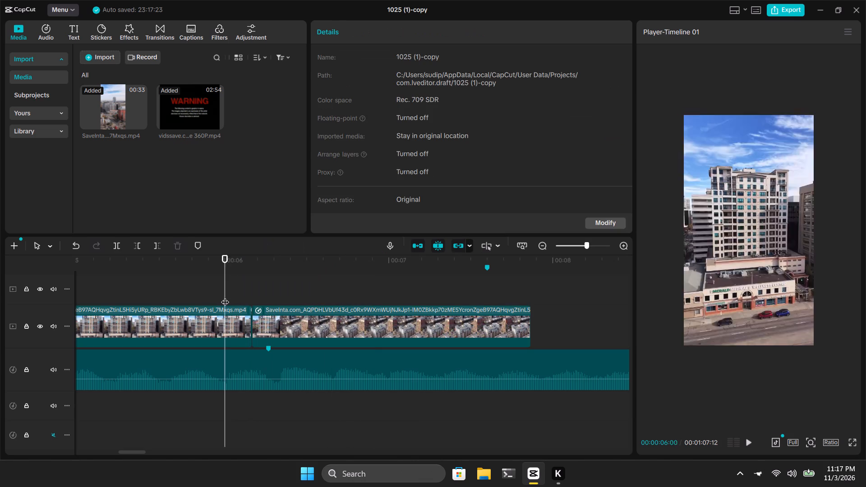
key(space)
key(space)
click(244, 293)
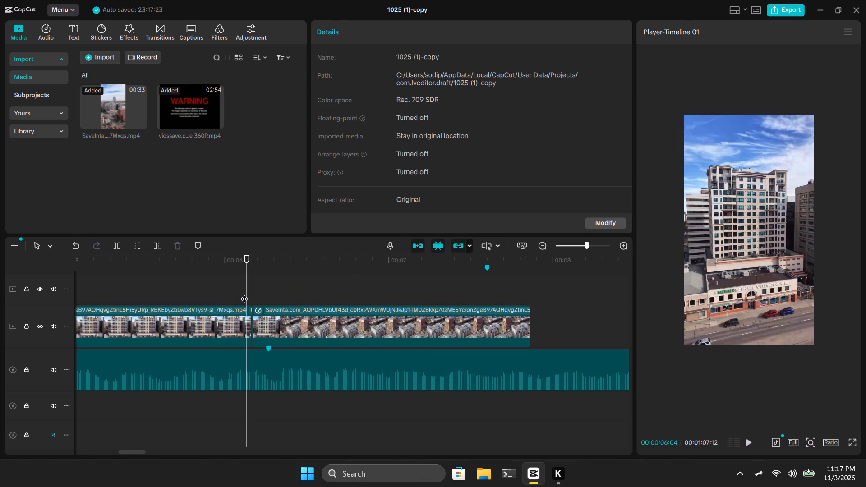
key(space)
key(space)
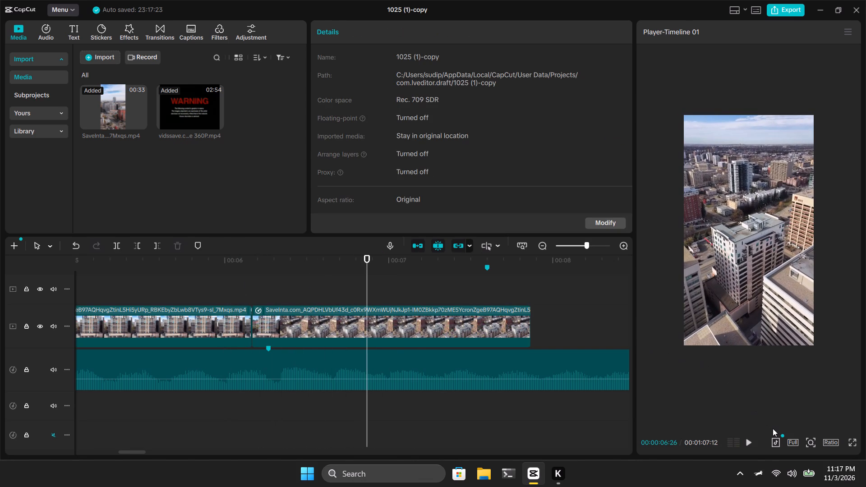
Replay and scrub across the Emerald and aerial city cut in a larger preview to check the scale animation.
click(795, 441)
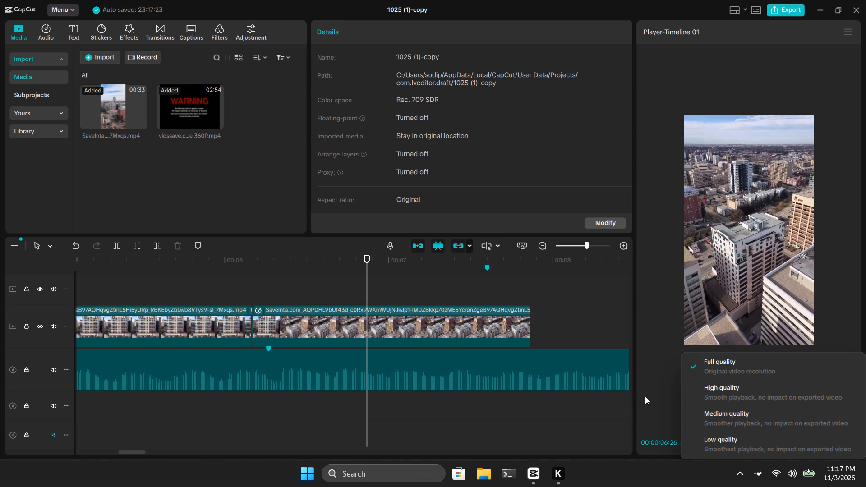
click(645, 396)
click(809, 442)
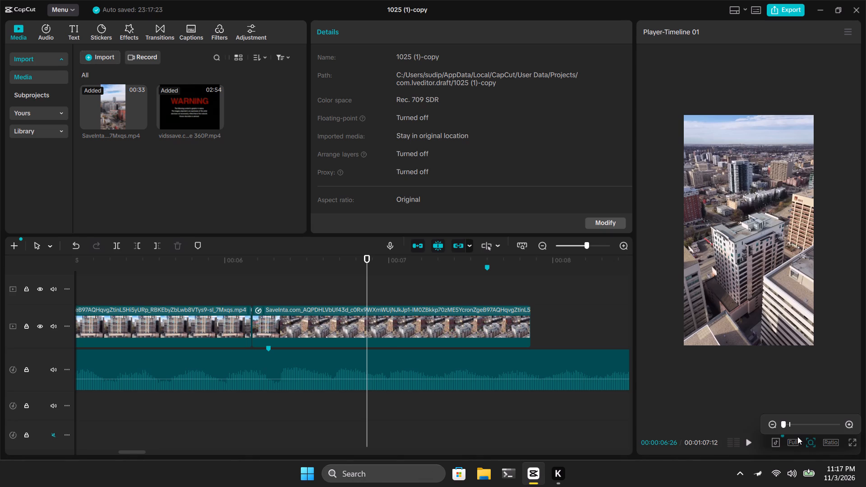
double_click(845, 423)
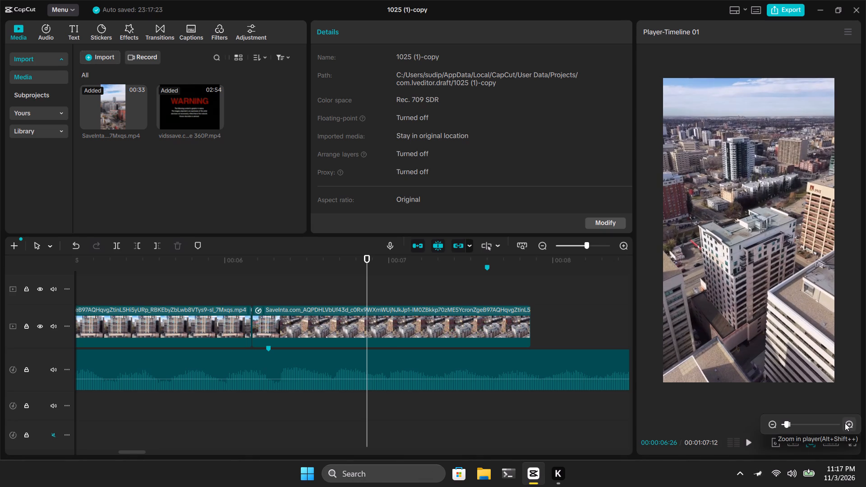
click(845, 423)
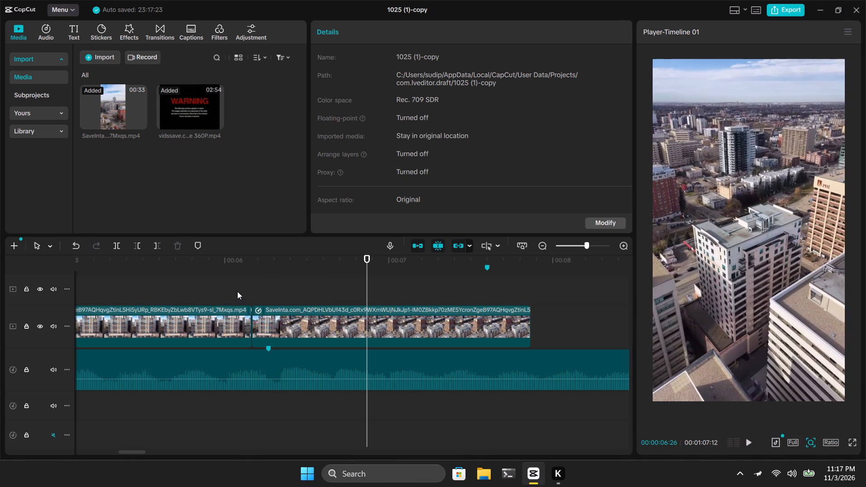
click(237, 291)
key(space)
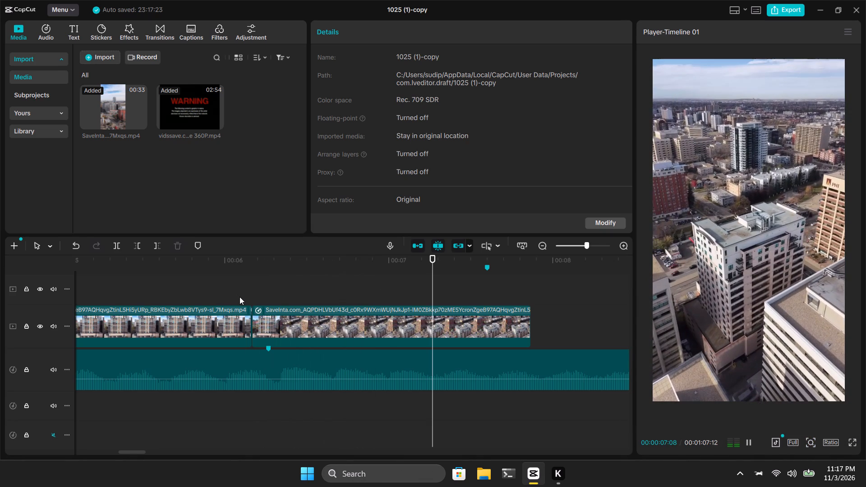
key(space)
click(165, 281)
key(space)
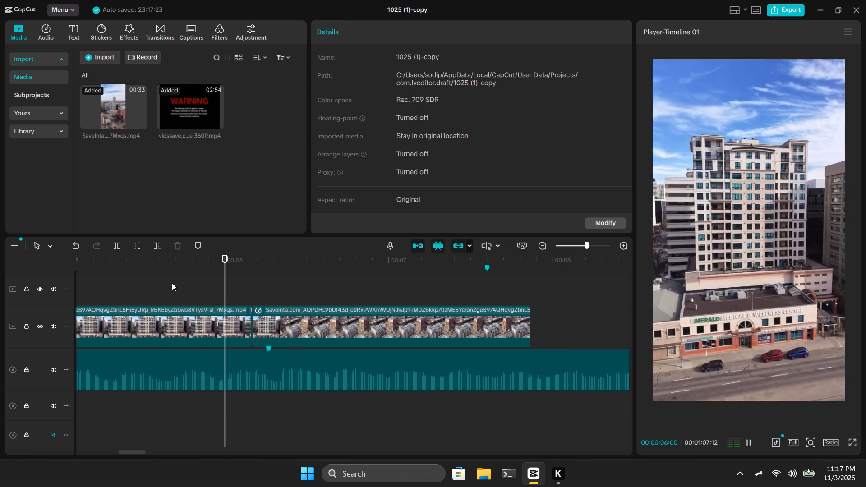
key(space)
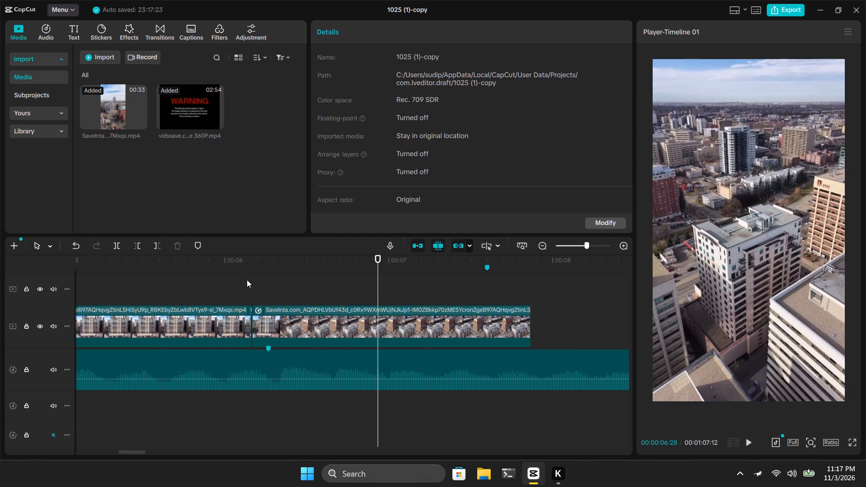
click(247, 280)
drag(249, 281, 262, 285)
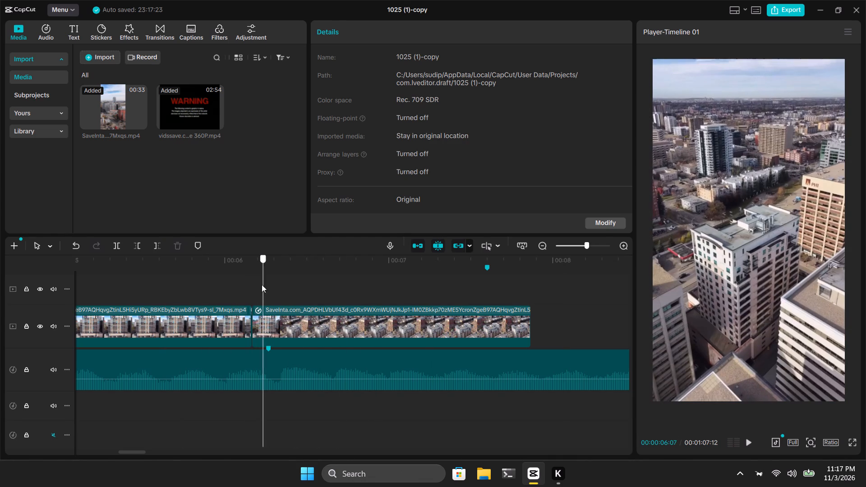
Scrub across the aerial city clip and undo its recent scale keyframe edits.
drag(262, 285, 319, 286)
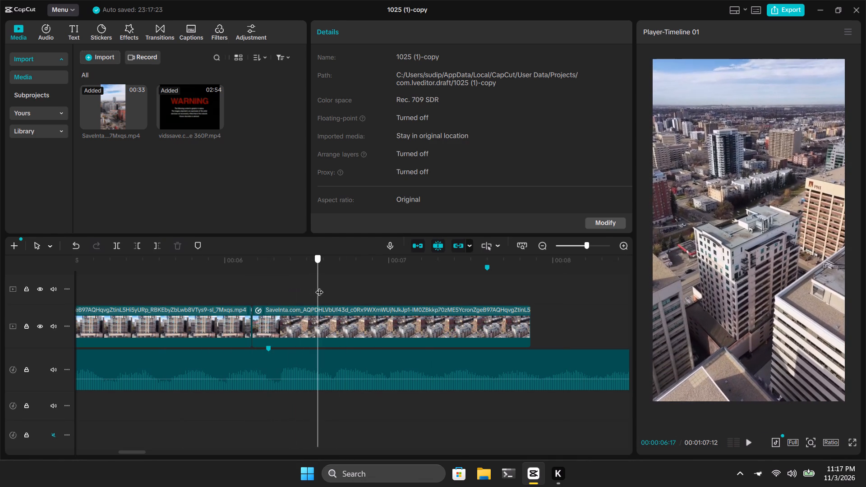
drag(319, 286, 450, 291)
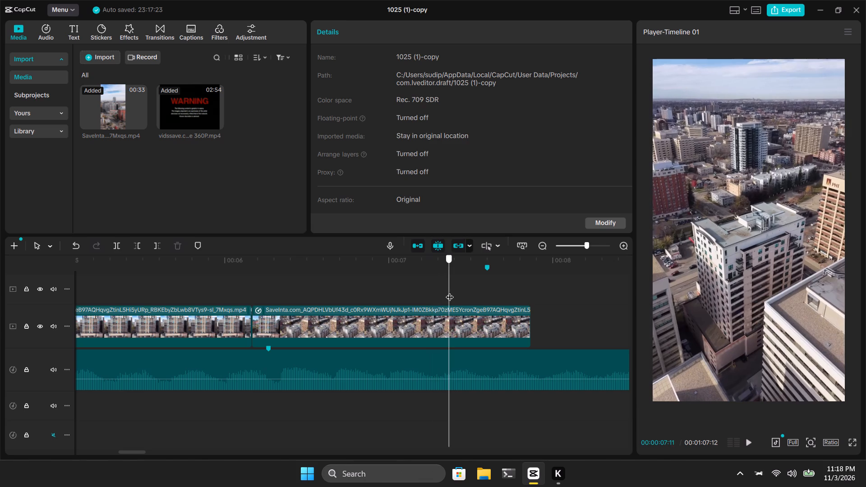
drag(450, 291, 251, 297)
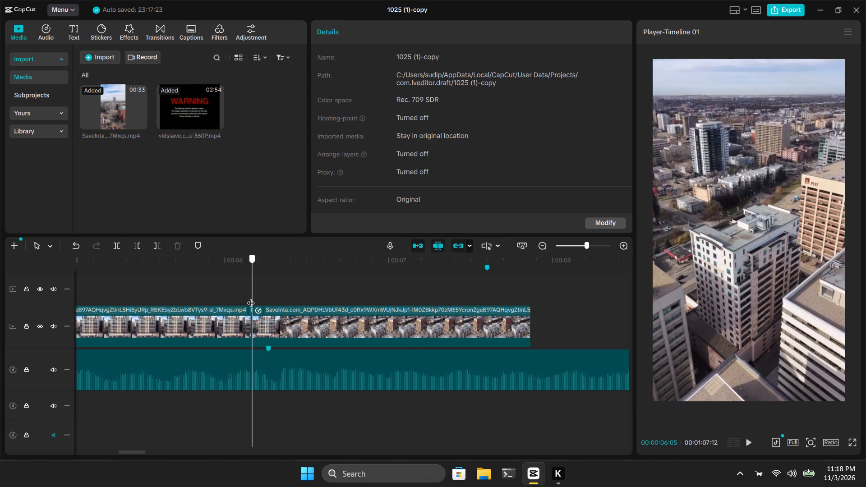
drag(251, 297, 496, 303)
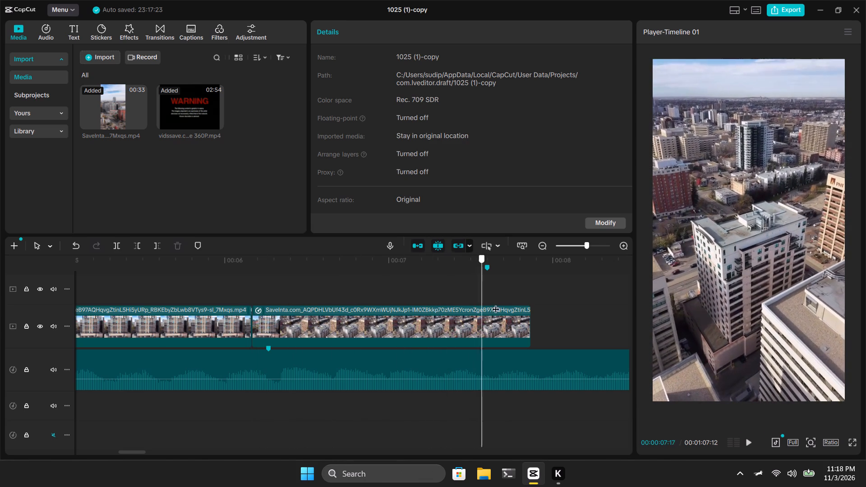
drag(496, 303, 187, 300)
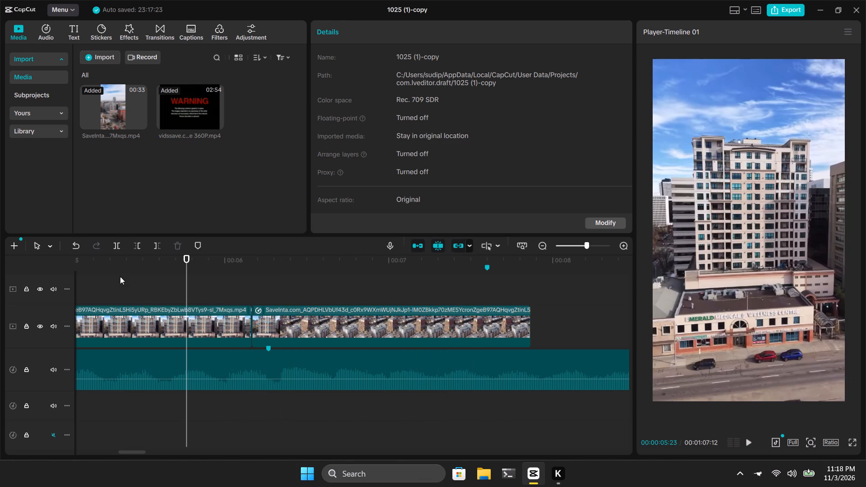
double_click(70, 243)
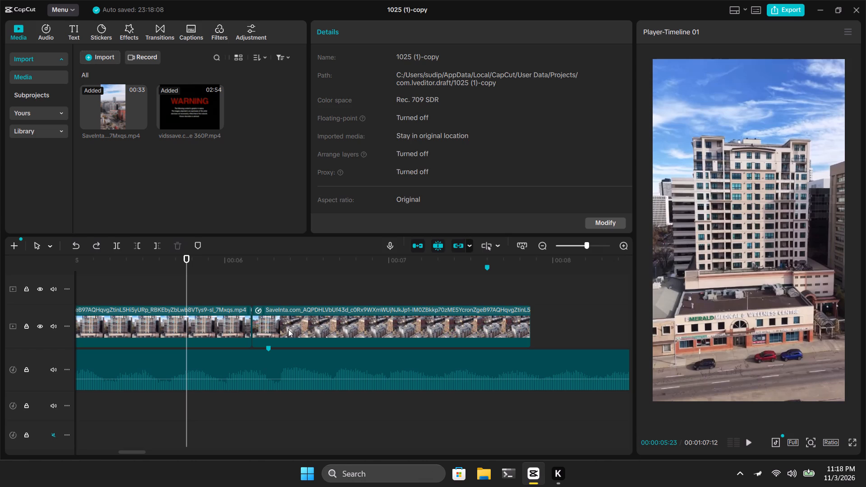
click(288, 329)
click(78, 248)
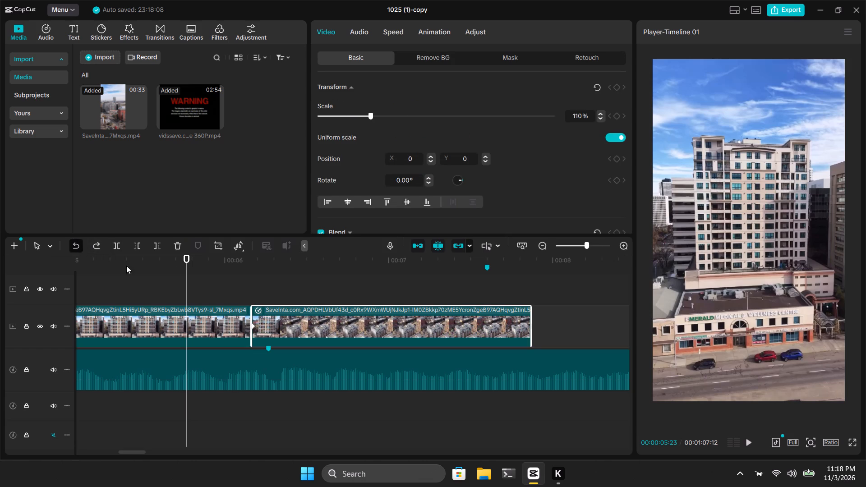
Set the aerial city clip's scale to 100%.
drag(187, 273, 287, 287)
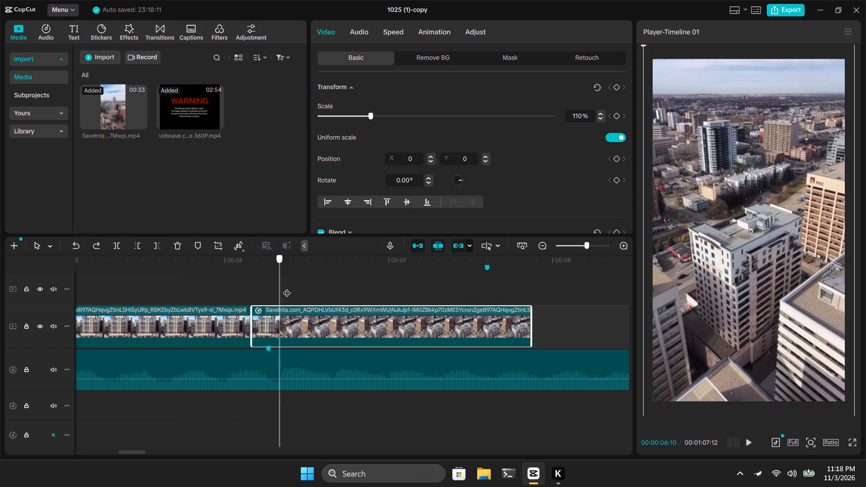
drag(287, 287, 463, 287)
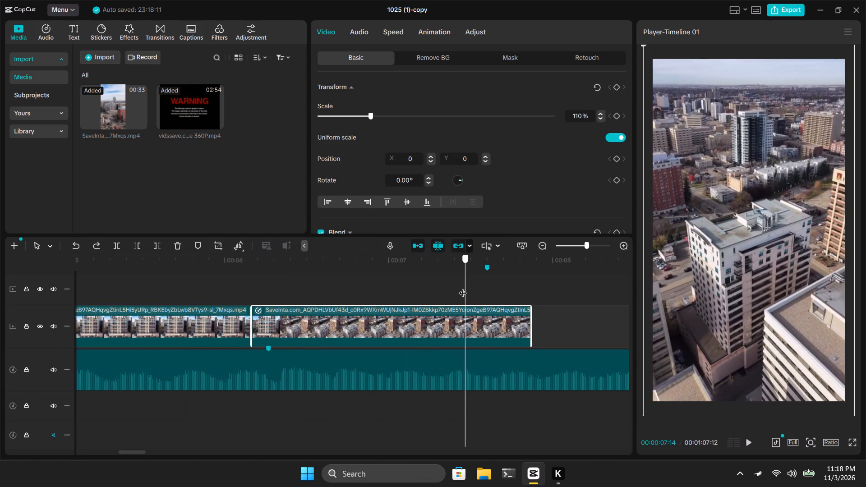
drag(463, 287, 508, 286)
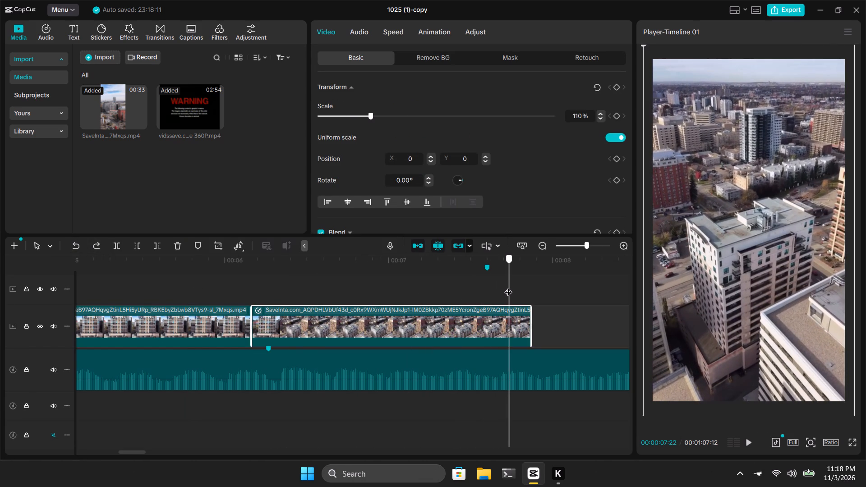
drag(508, 286, 474, 286)
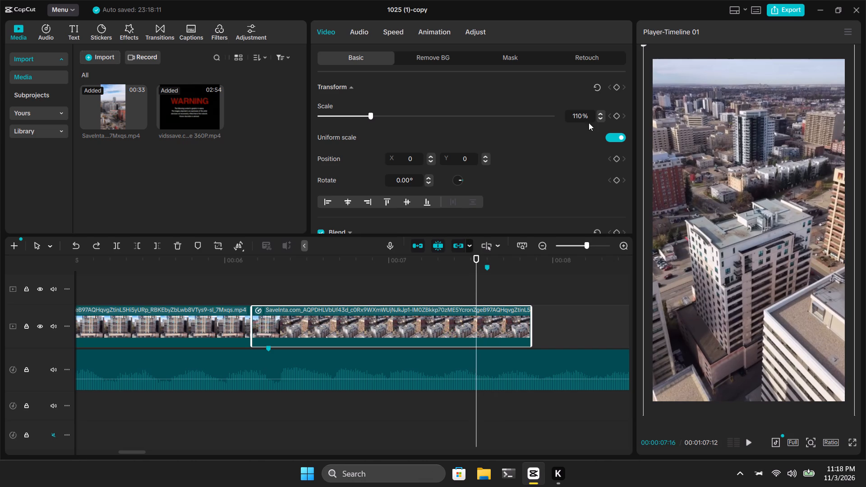
click(583, 116)
key(BackSpace)
key(BackSpace)
text(00)
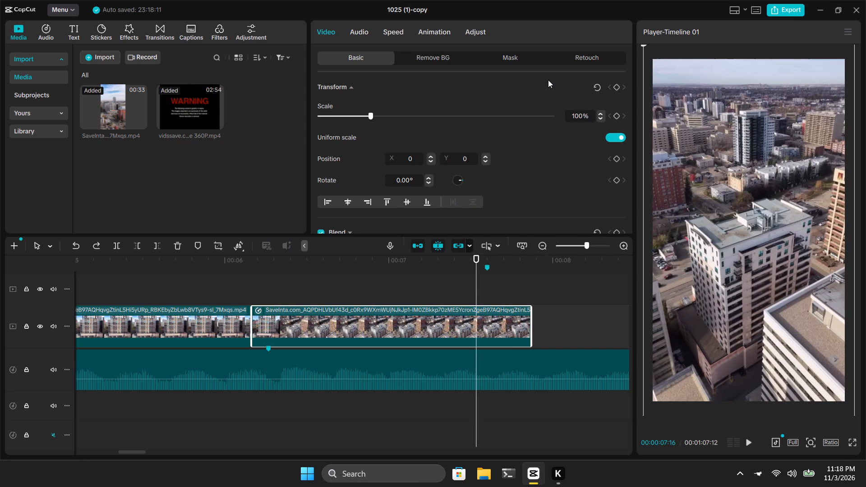
click(548, 80)
Scrub through the aerial city clip and play it from its start to check the motion at the new scale.
click(321, 293)
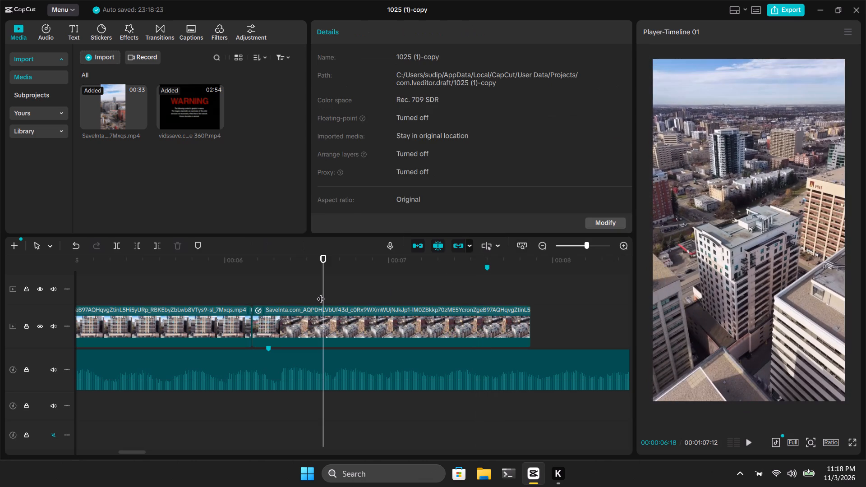
drag(321, 293, 484, 267)
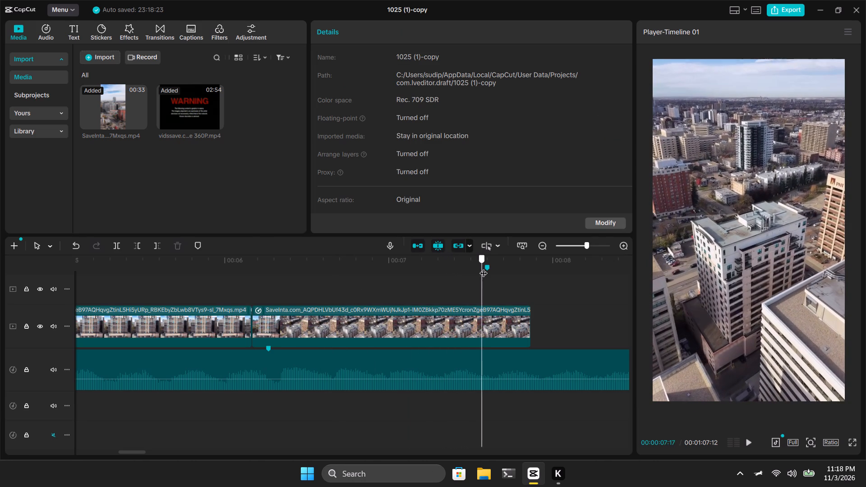
drag(484, 267, 500, 278)
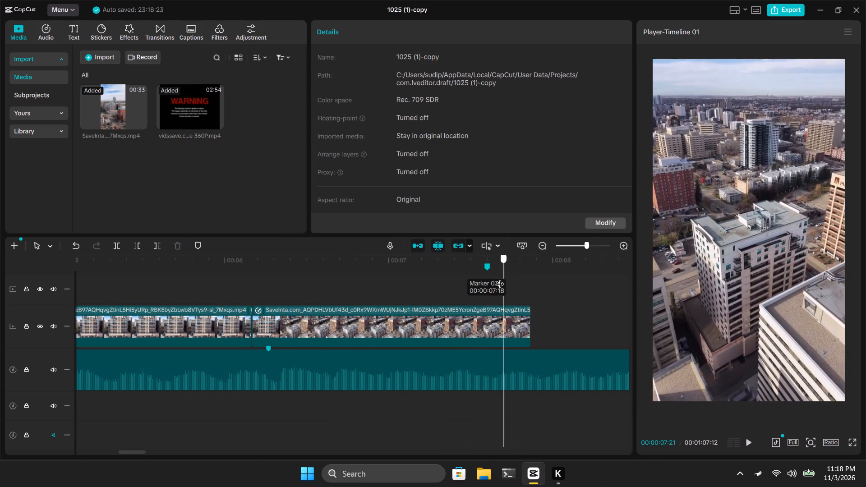
drag(500, 278, 395, 277)
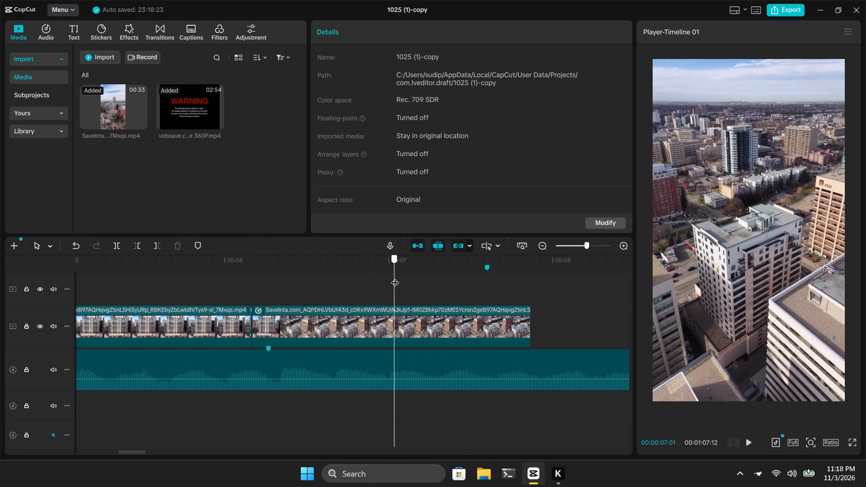
drag(395, 277, 396, 276)
click(252, 291)
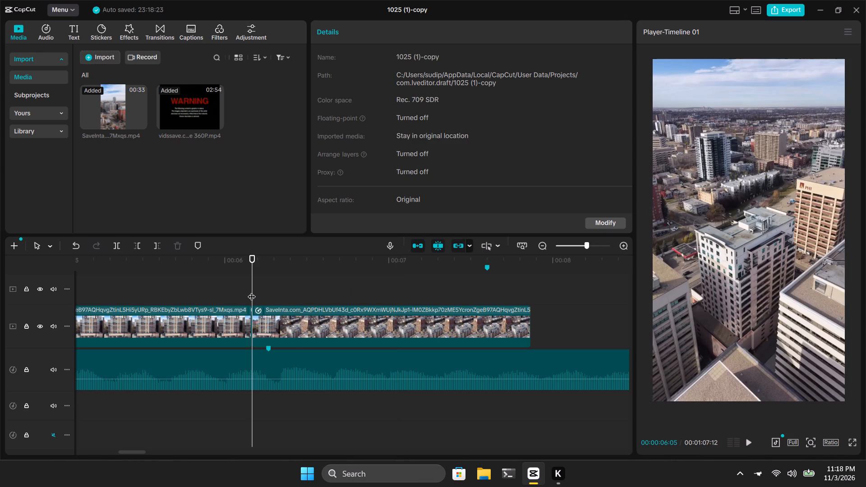
key(space)
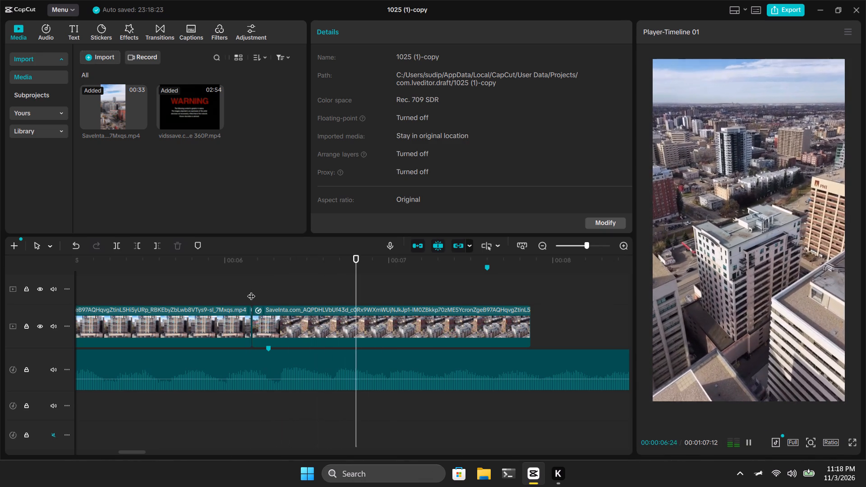
key(space)
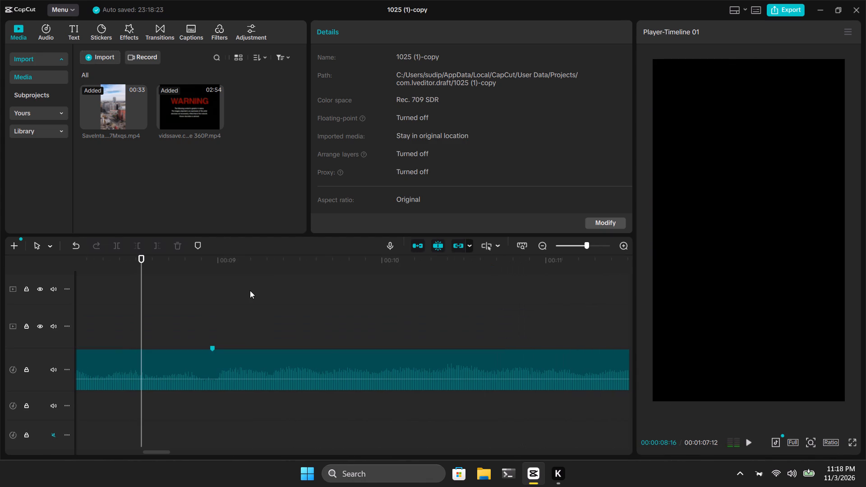
Replay from the start of the aerial city clip through the gap towards the building entrance clip to review timing against the music.
ctrl+scroll(250, 290, down, 9)
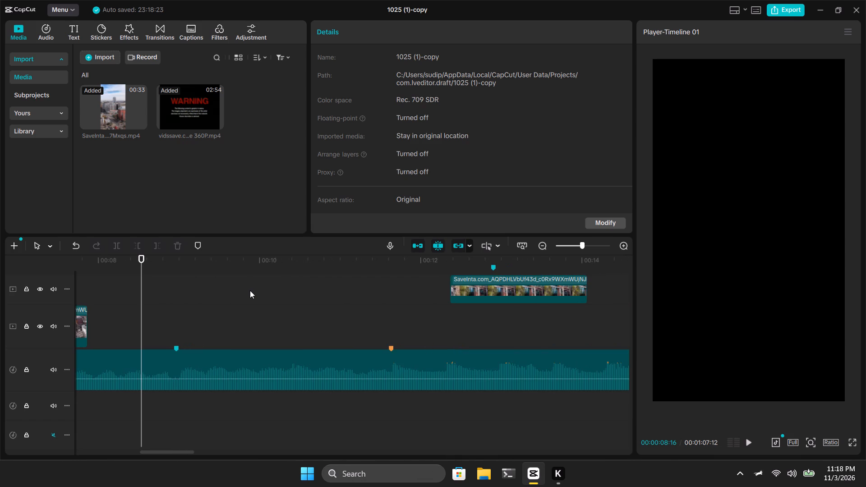
ctrl+scroll(250, 290, down, 9)
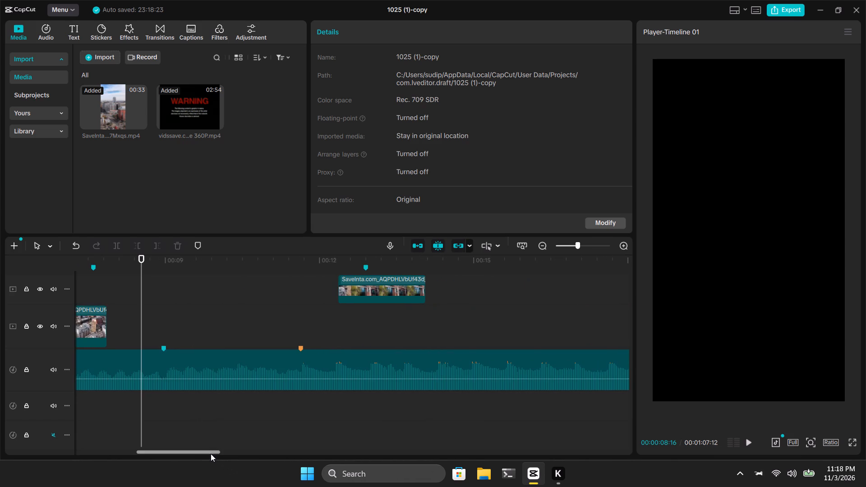
drag(211, 454, 198, 457)
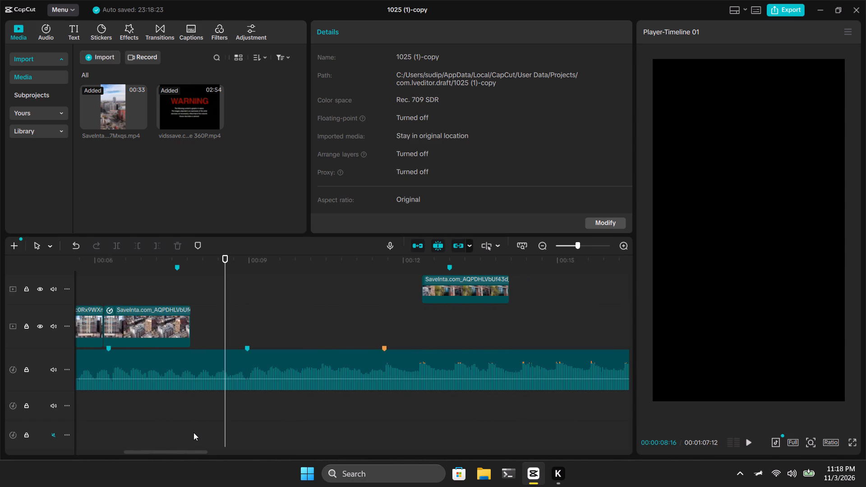
ctrl+scroll(193, 432, down, 3)
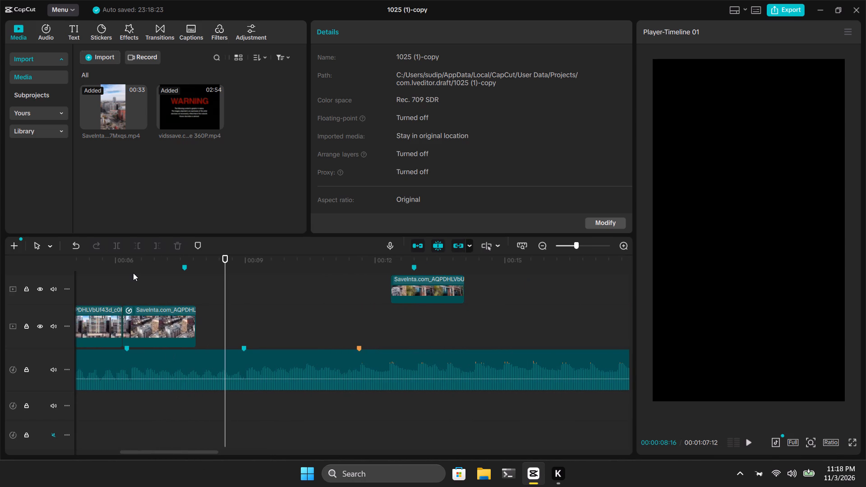
click(133, 273)
drag(133, 273, 124, 290)
key(space)
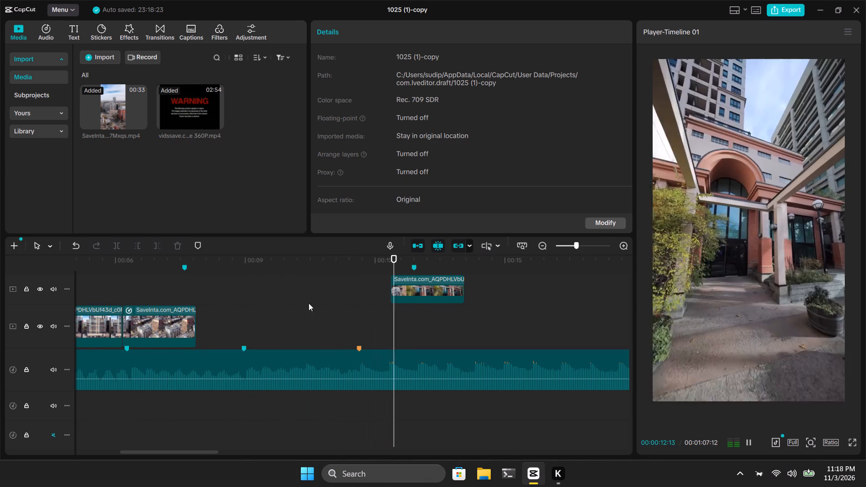
click(162, 292)
drag(162, 292, 134, 286)
drag(130, 280, 123, 292)
key(space)
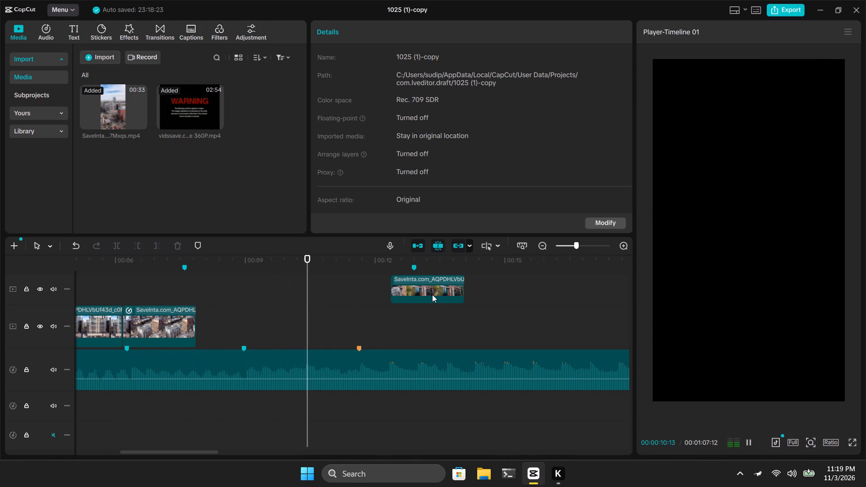
key(space)
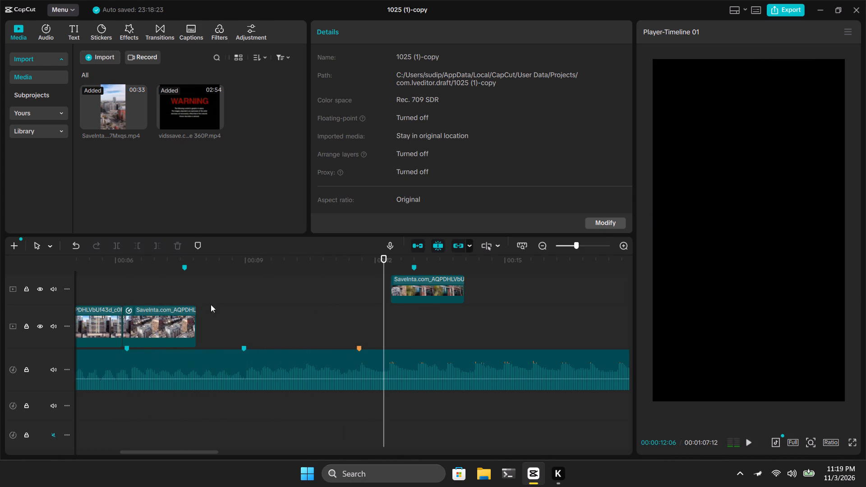
Lower the end point of the aerial city clip's speed curve so the clip slows further at its end.
click(169, 339)
click(403, 25)
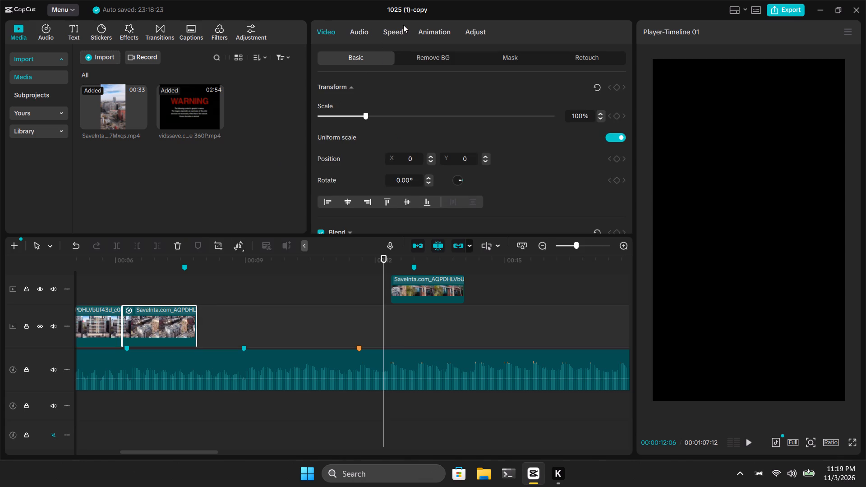
scroll(495, 171, down, 1)
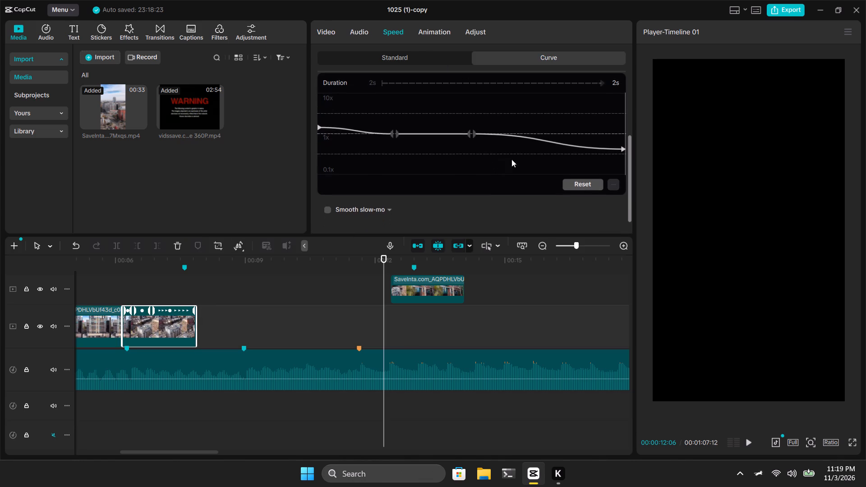
drag(622, 148, 623, 154)
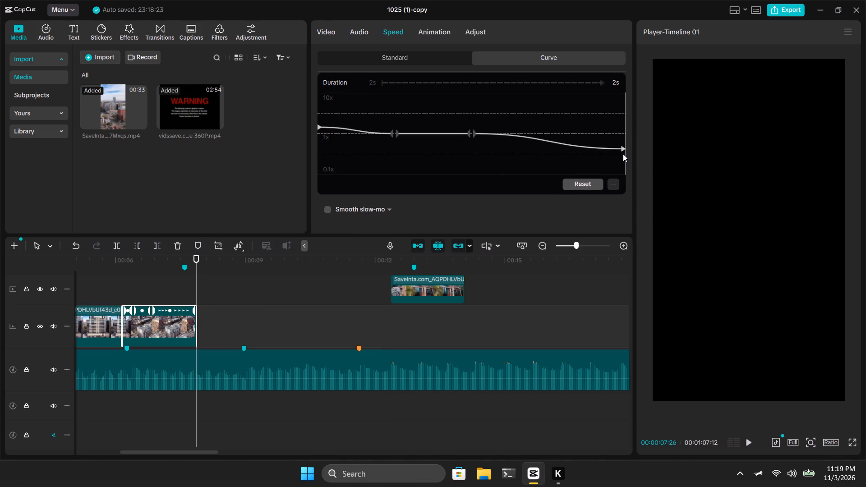
drag(623, 154, 623, 155)
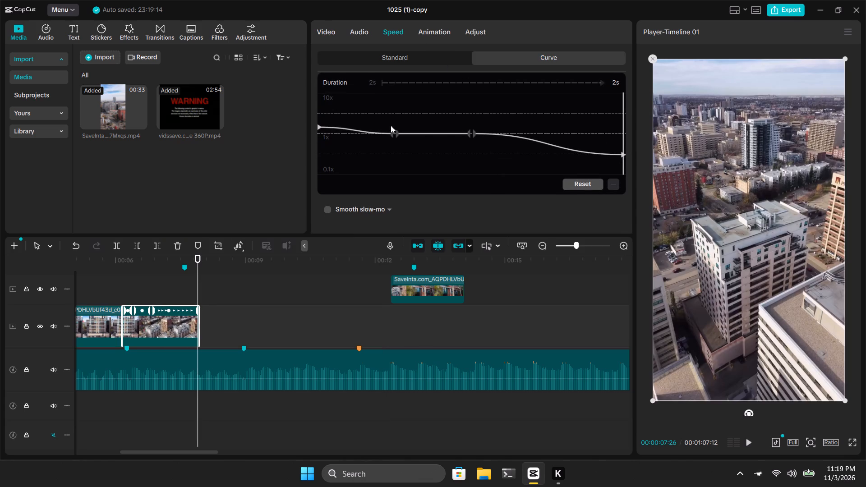
Lower the outgoing half of the aerial city clip's second inner speed-curve point slightly, slowing the stretch before its end.
click(474, 133)
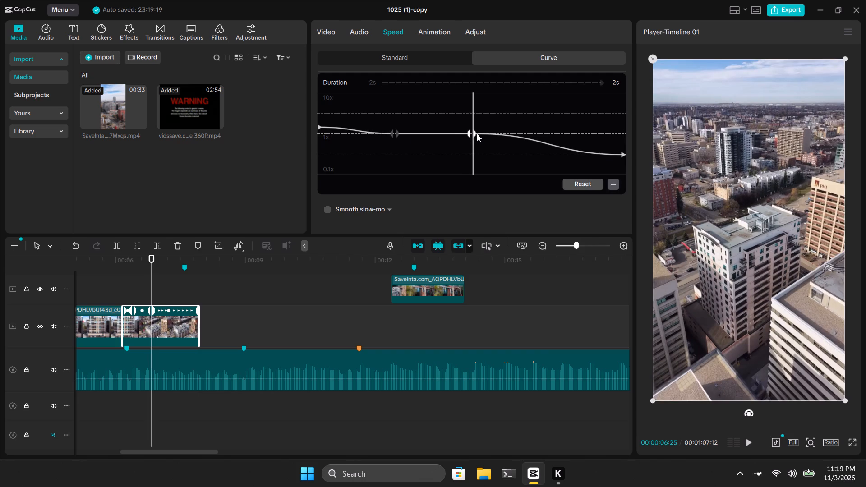
drag(477, 132, 473, 143)
drag(473, 143, 473, 156)
drag(475, 134, 474, 139)
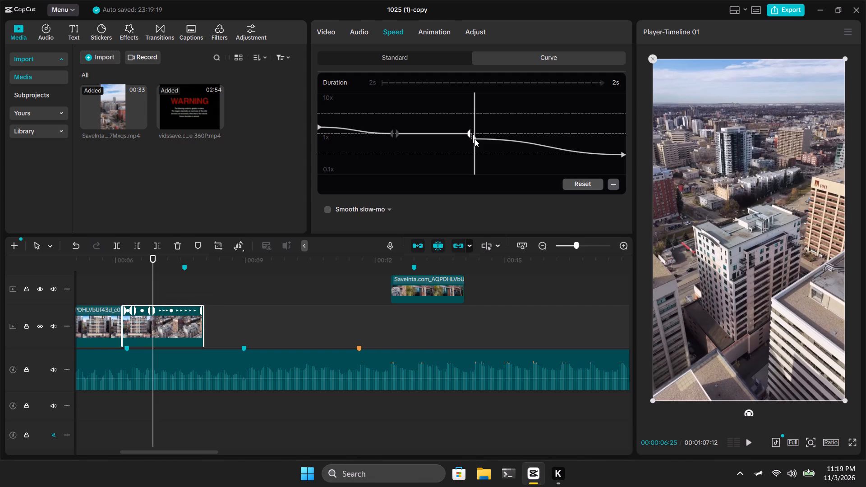
Replay the cut from the building clip into the aerial city clip to review the adjusted slowdown.
click(117, 290)
click(117, 290)
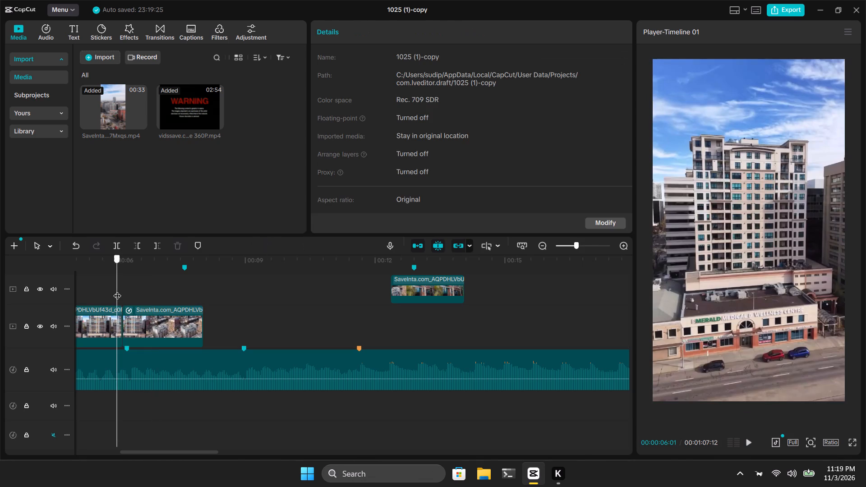
key(space)
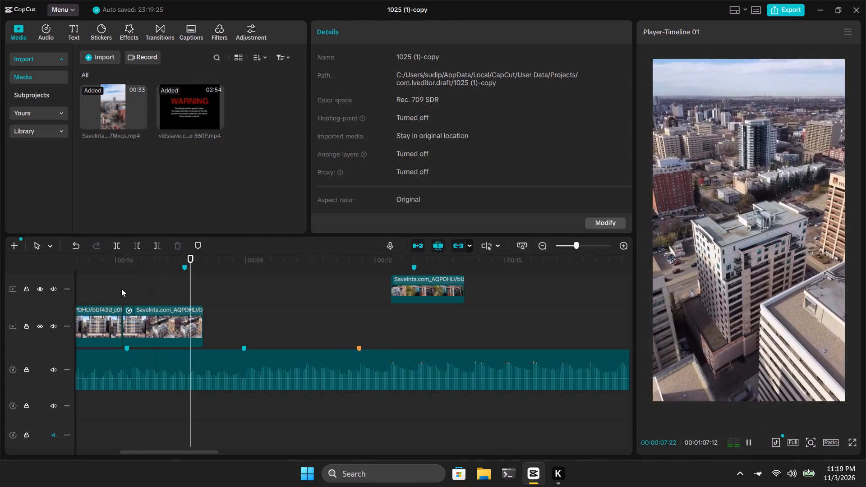
key(space)
click(99, 294)
key(space)
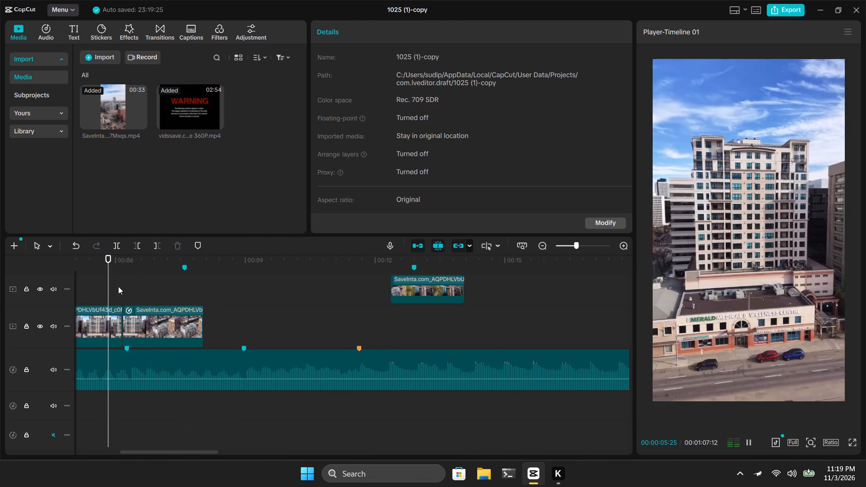
key(space)
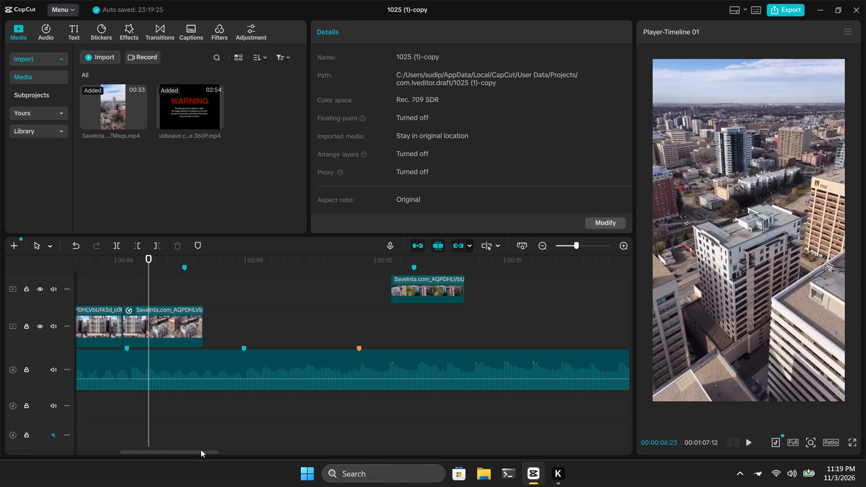
Play the edit from its beginning and replay the cut into the second aerial clip to review the overall flow.
drag(202, 451, 149, 453)
click(163, 280)
drag(163, 280, 84, 284)
key(space)
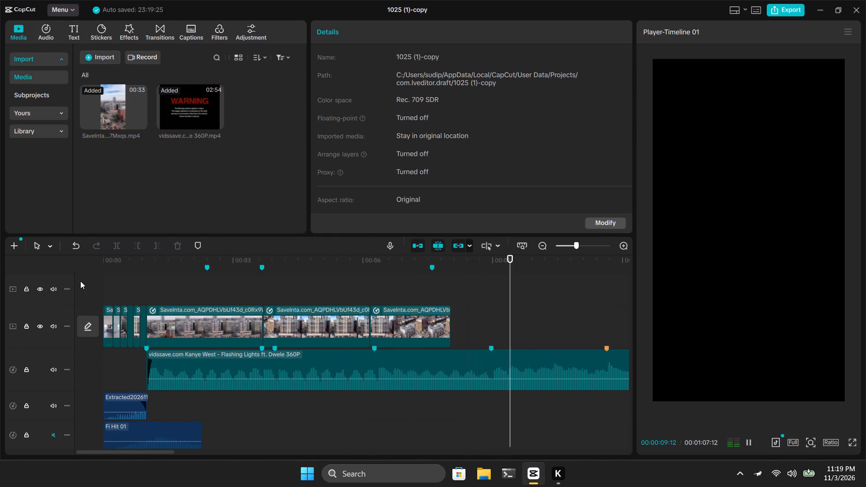
key(space)
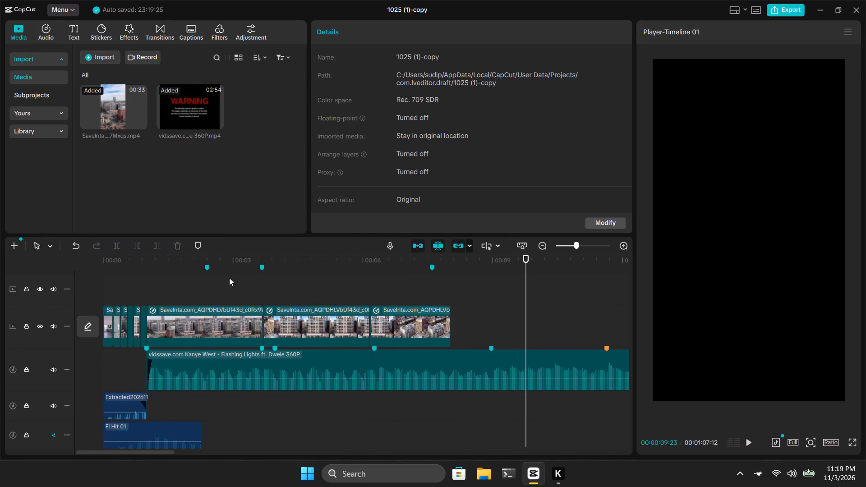
click(266, 292)
key(space)
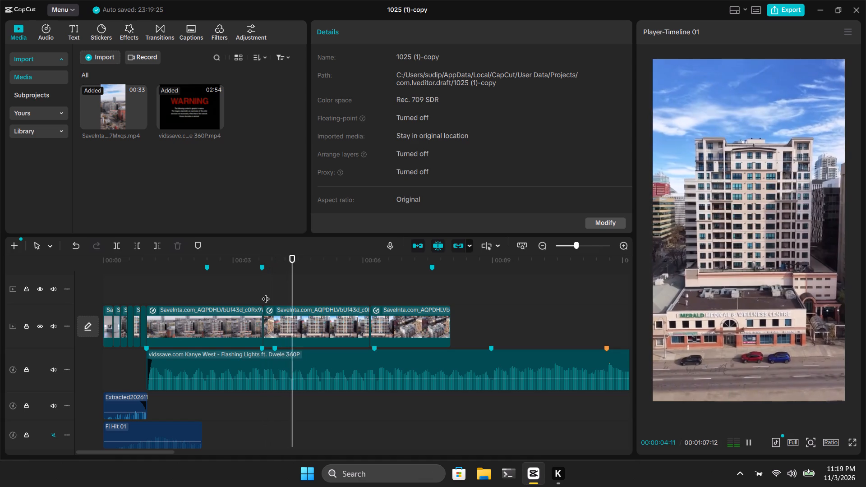
click(180, 284)
drag(180, 284, 90, 283)
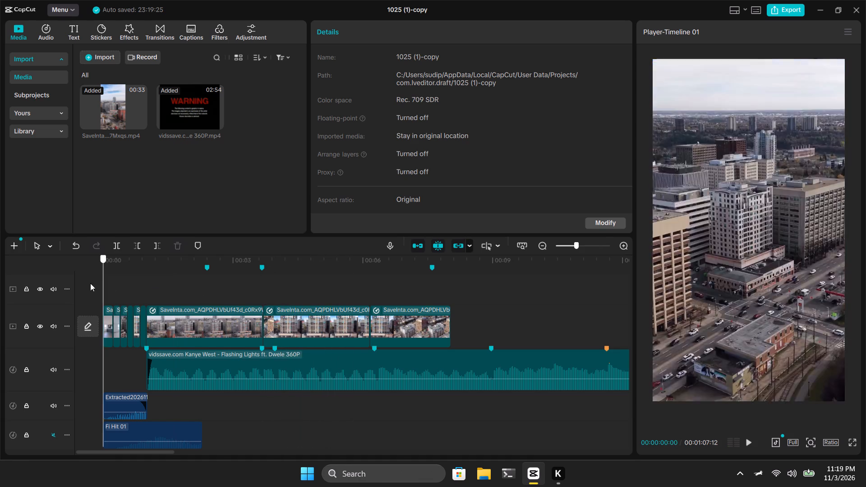
drag(90, 283, 68, 281)
key(space)
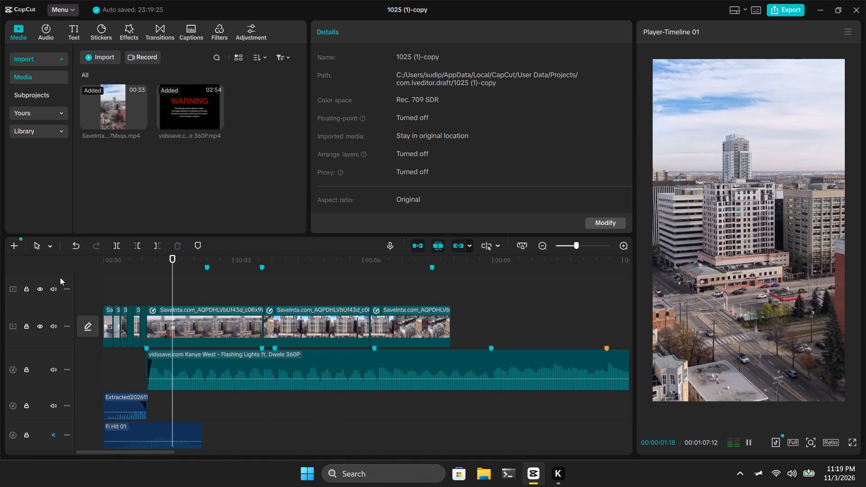
key(space)
Replay the opening interior clips from the start into the first aerial clip to examine that cut where the music begins.
ctrl+scroll(143, 309, up, 3)
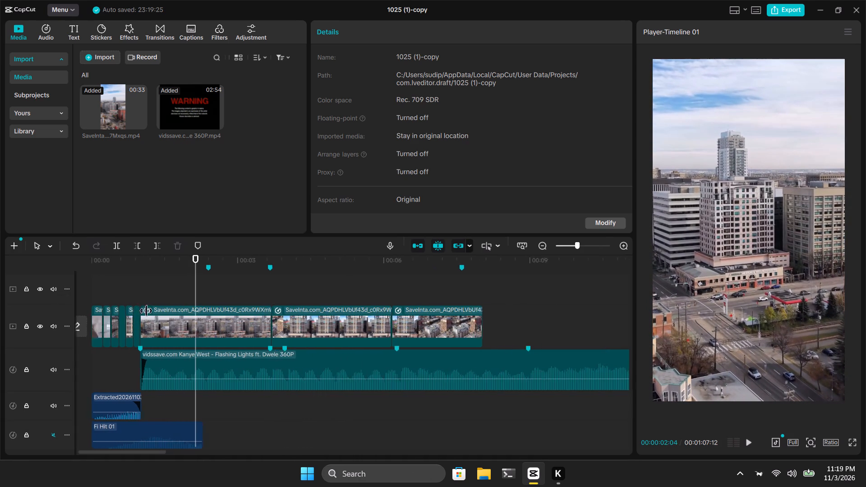
ctrl+scroll(146, 311, up, 10)
scroll(153, 312, right, 11)
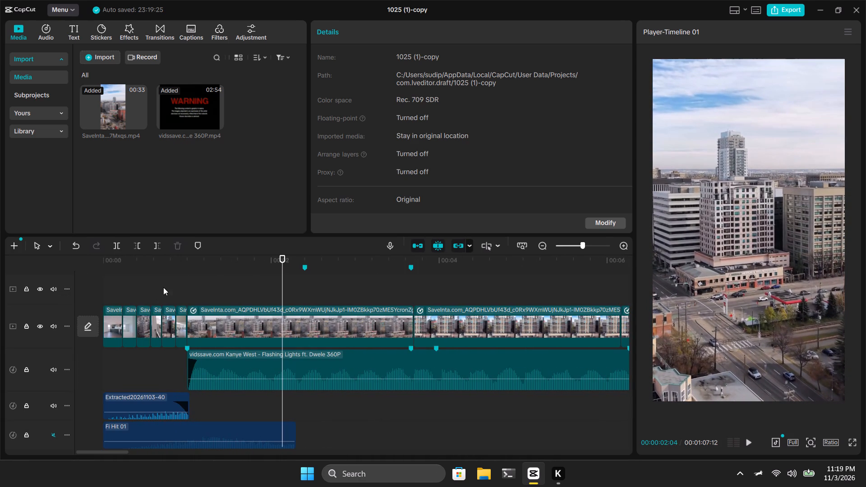
click(163, 287)
drag(163, 287, 74, 289)
key(space)
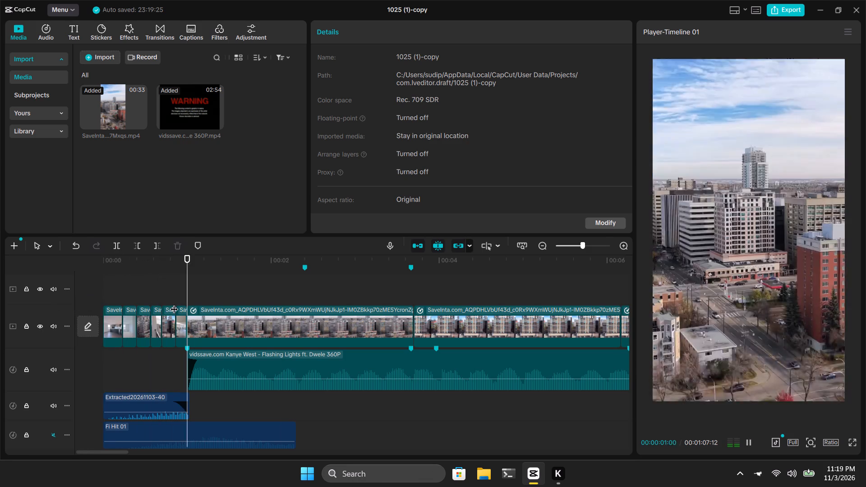
key(space)
click(193, 290)
drag(193, 290, 130, 293)
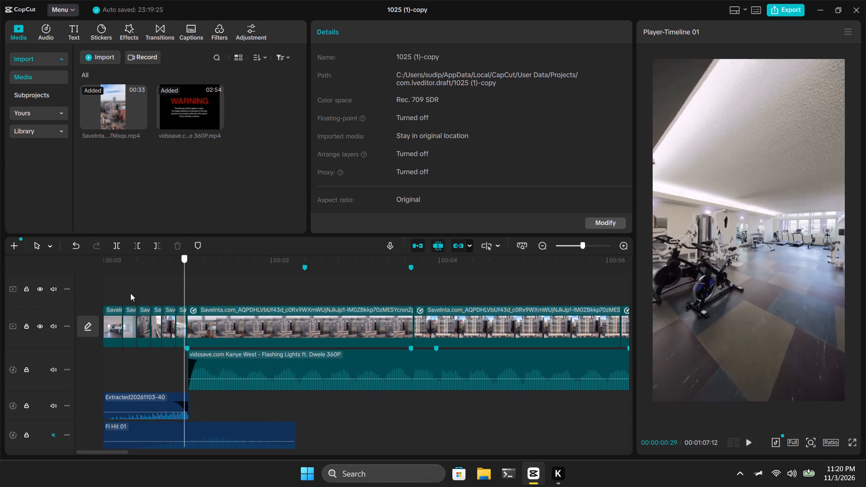
drag(130, 293, 54, 297)
key(space)
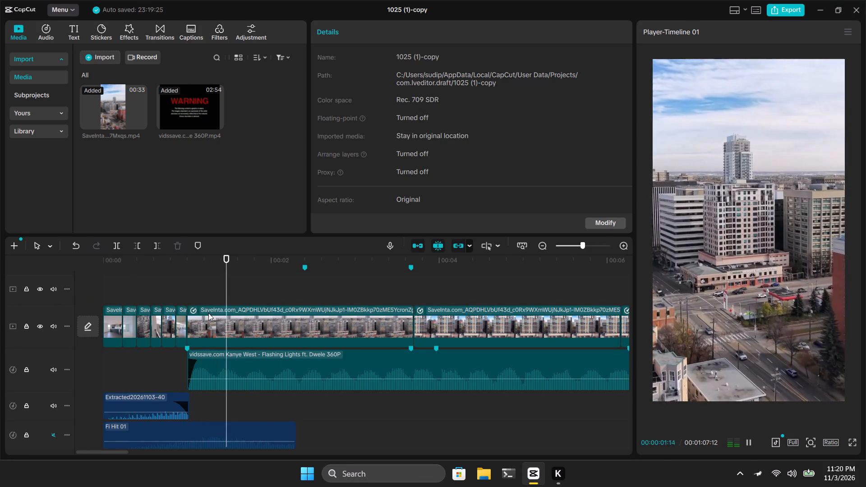
key(space)
click(201, 288)
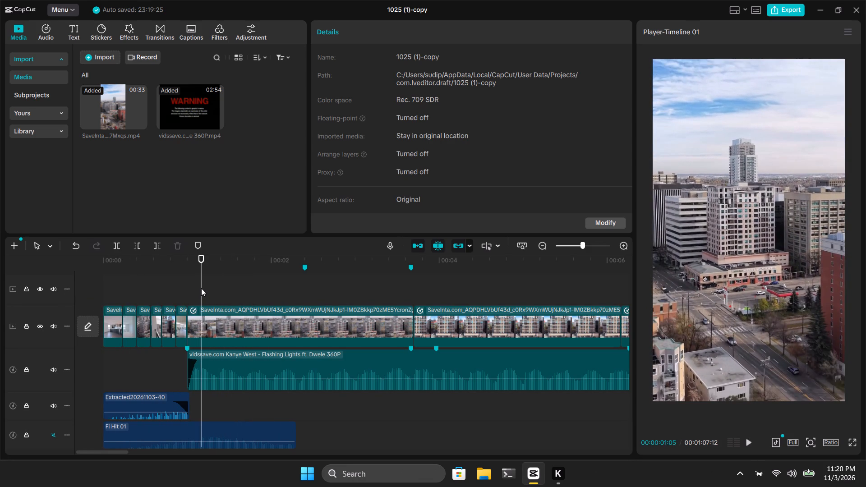
drag(201, 288, 23, 301)
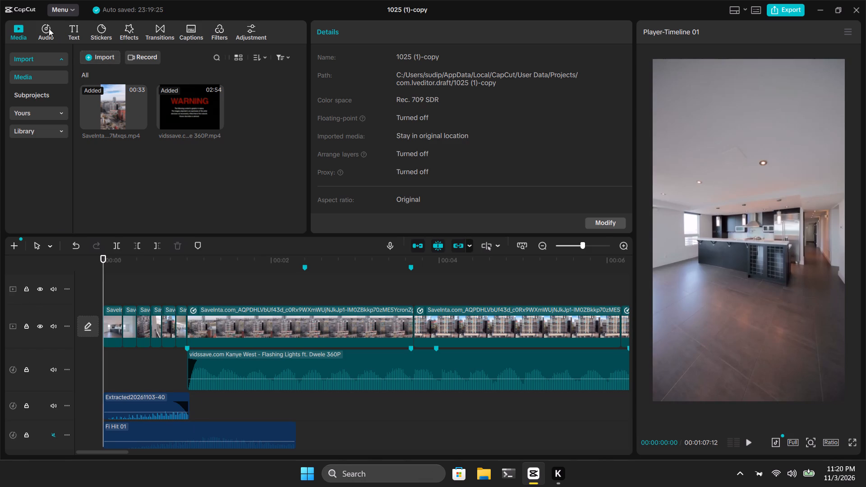
Import the black pic image from the Edit equipment folder into the project media.
click(47, 30)
click(24, 34)
click(97, 54)
click(147, 85)
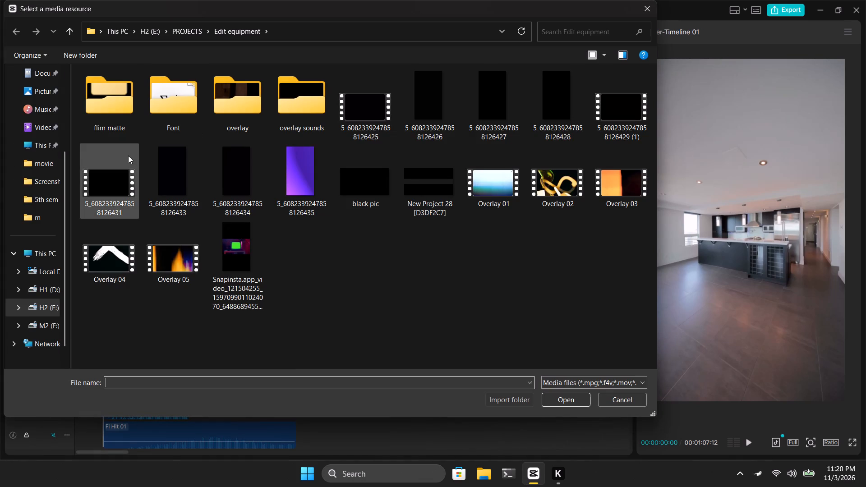
click(365, 173)
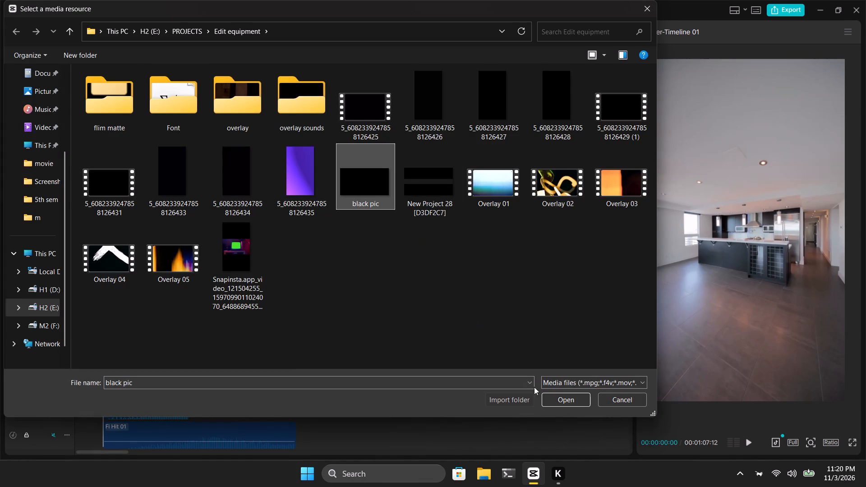
click(559, 406)
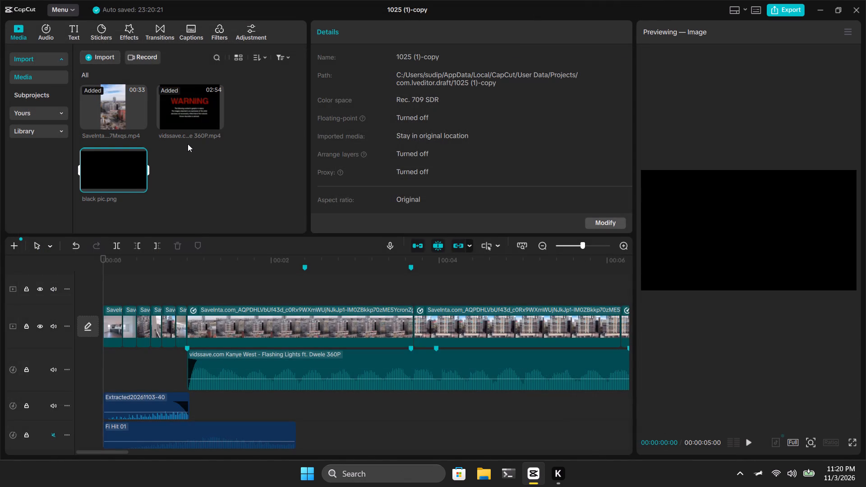
Insert black pic.png on the main track between the last interior clip and the first aerial clip.
drag(108, 164, 180, 330)
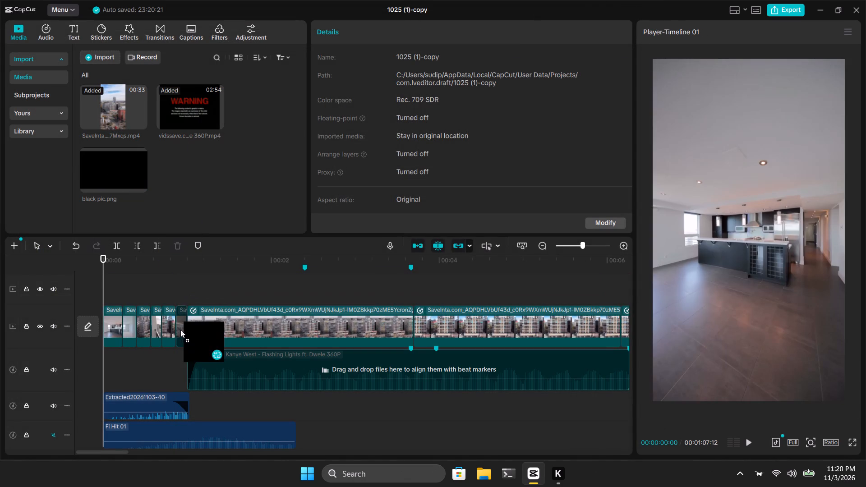
drag(180, 330, 189, 322)
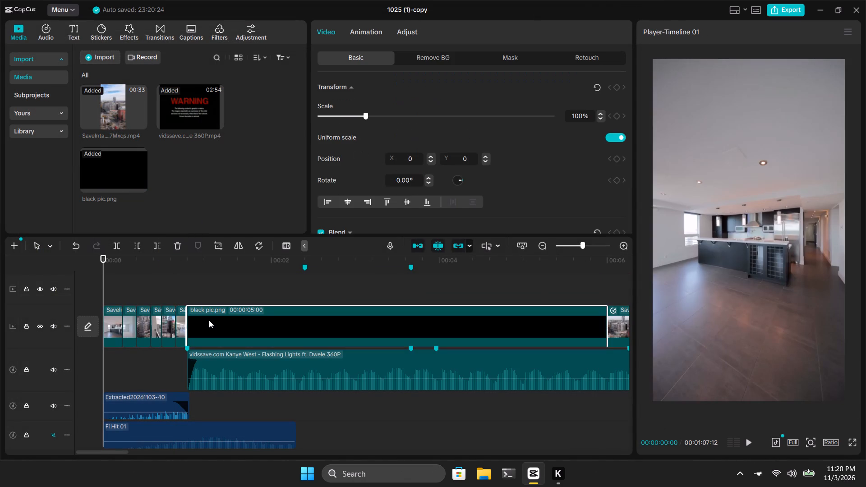
Crop the inserted black image to a 9:16 ratio so it fills the vertical frame.
click(209, 320)
click(219, 289)
click(221, 322)
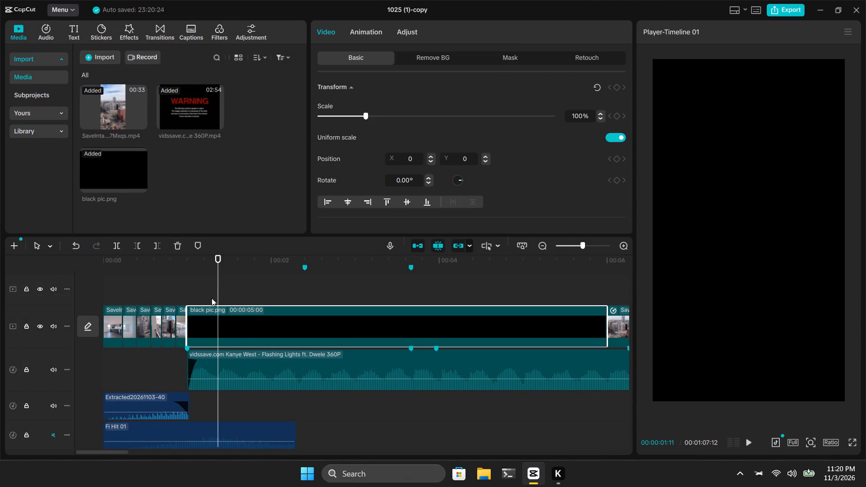
click(216, 246)
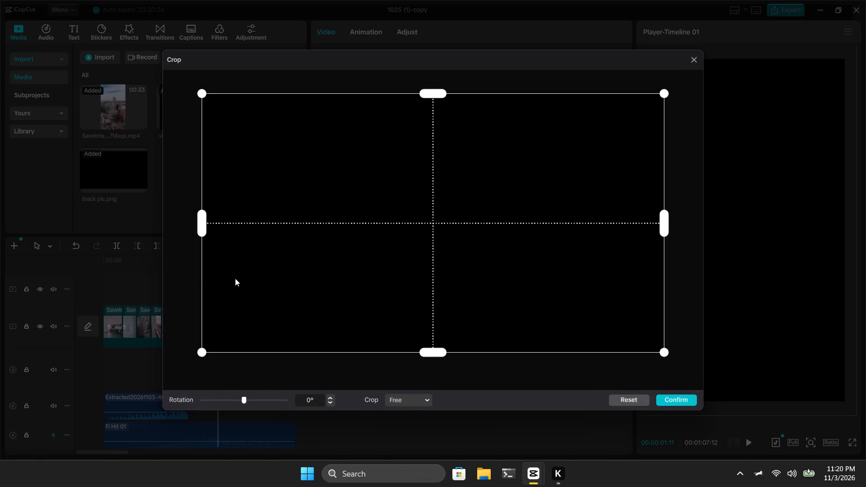
click(405, 400)
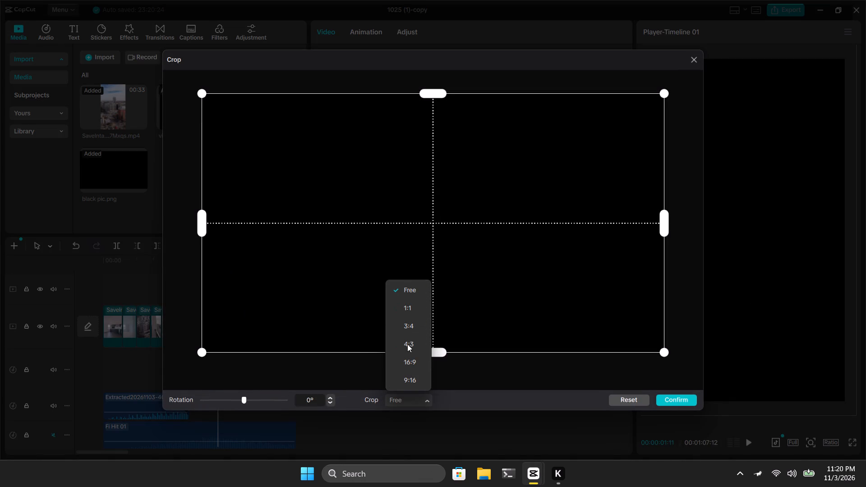
click(409, 372)
click(410, 382)
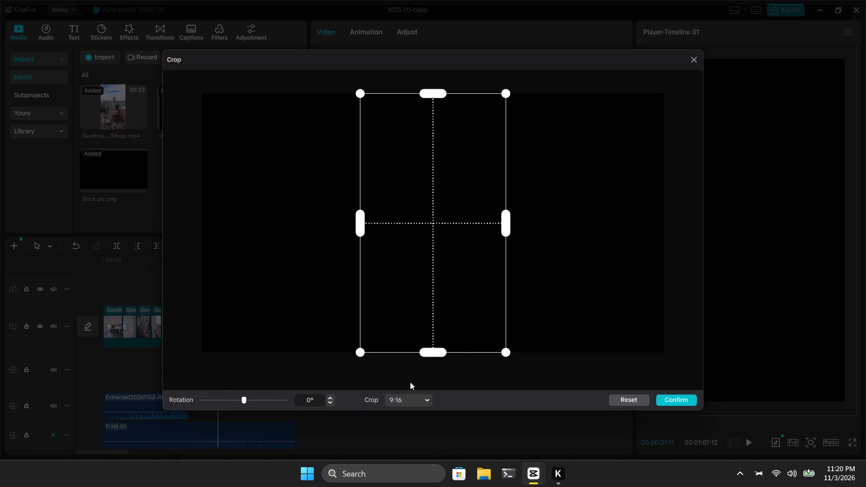
click(660, 400)
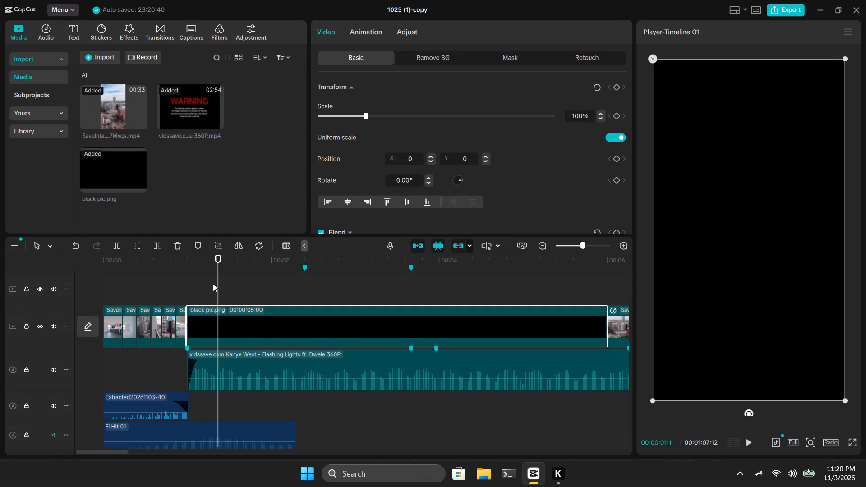
Trim the black image to end at 00:00:01:04, leaving only a brief black flash before the first aerial clip.
drag(219, 276, 198, 289)
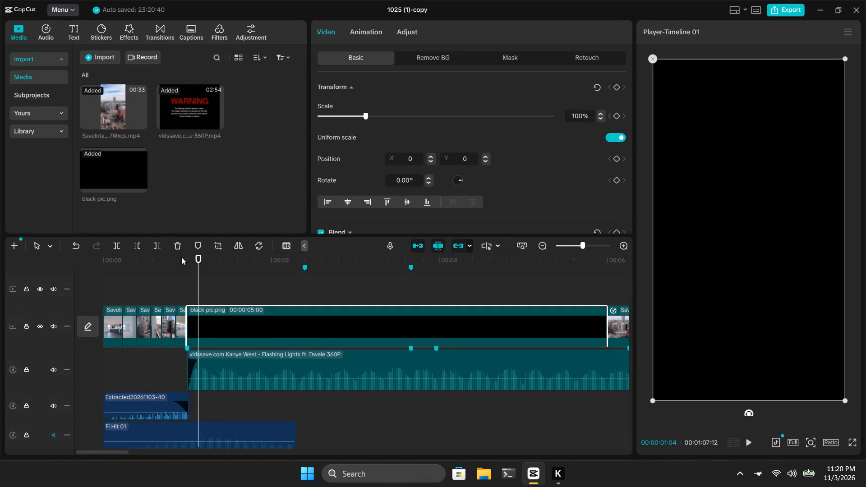
click(161, 244)
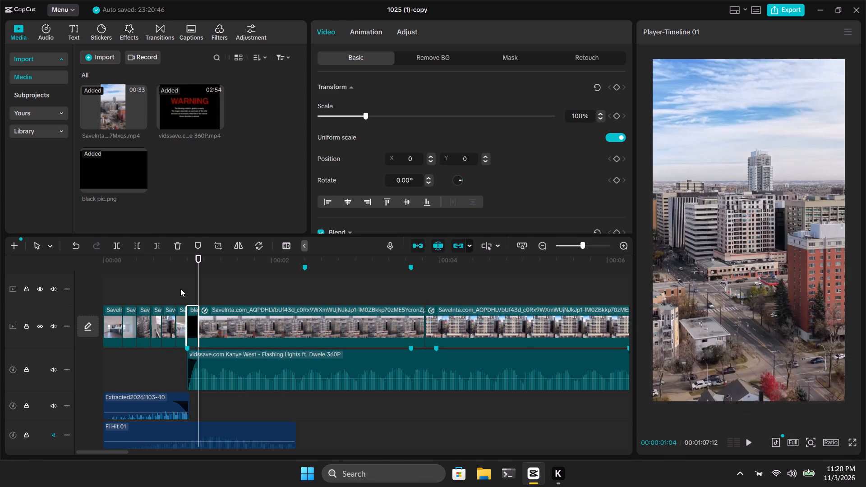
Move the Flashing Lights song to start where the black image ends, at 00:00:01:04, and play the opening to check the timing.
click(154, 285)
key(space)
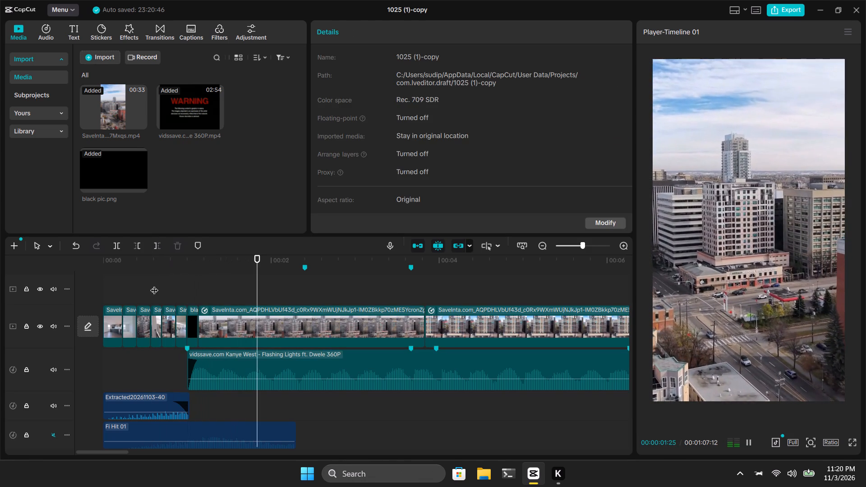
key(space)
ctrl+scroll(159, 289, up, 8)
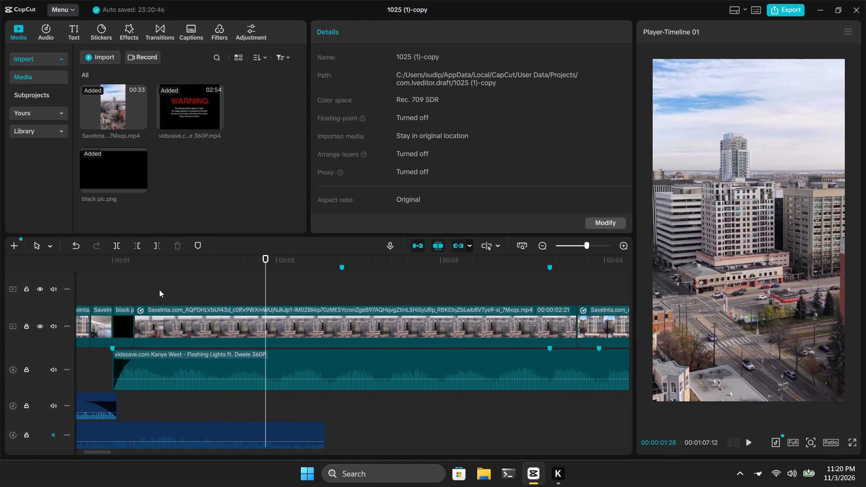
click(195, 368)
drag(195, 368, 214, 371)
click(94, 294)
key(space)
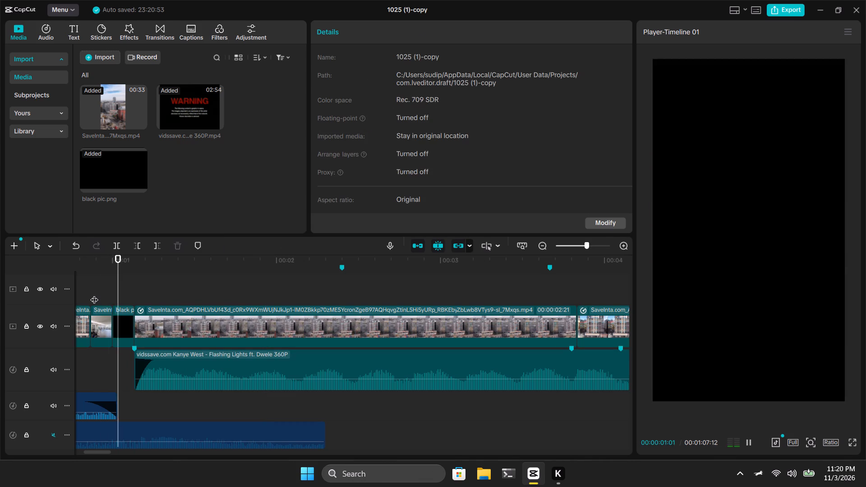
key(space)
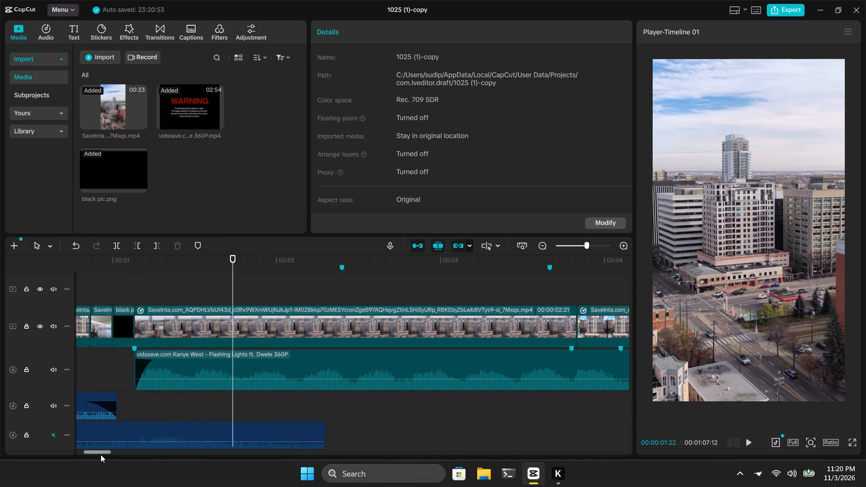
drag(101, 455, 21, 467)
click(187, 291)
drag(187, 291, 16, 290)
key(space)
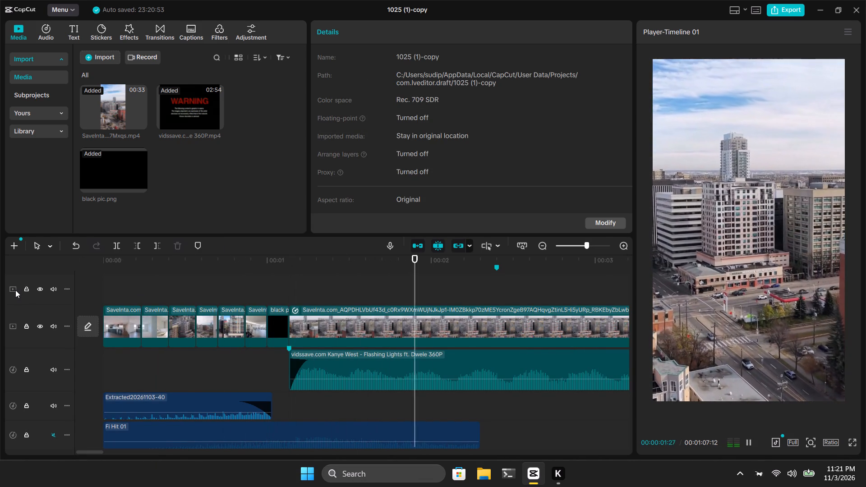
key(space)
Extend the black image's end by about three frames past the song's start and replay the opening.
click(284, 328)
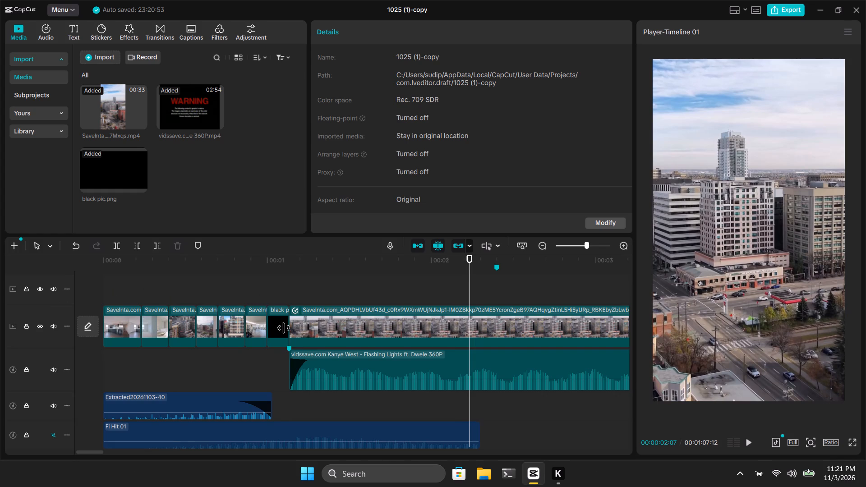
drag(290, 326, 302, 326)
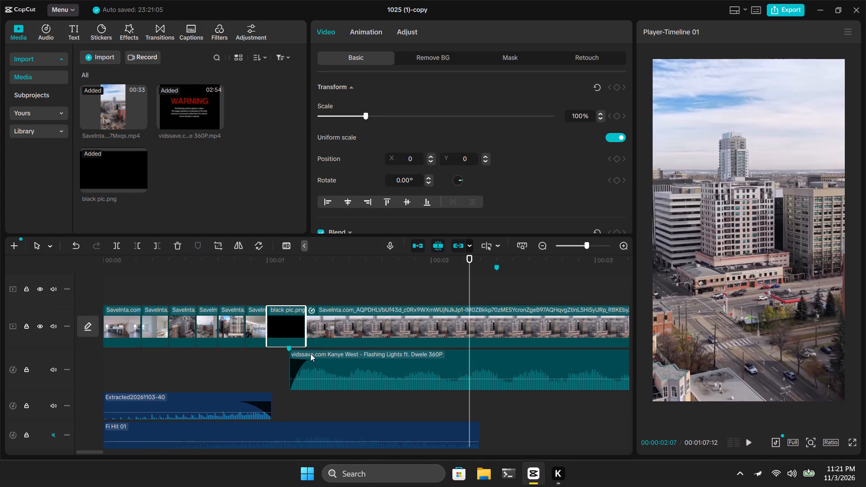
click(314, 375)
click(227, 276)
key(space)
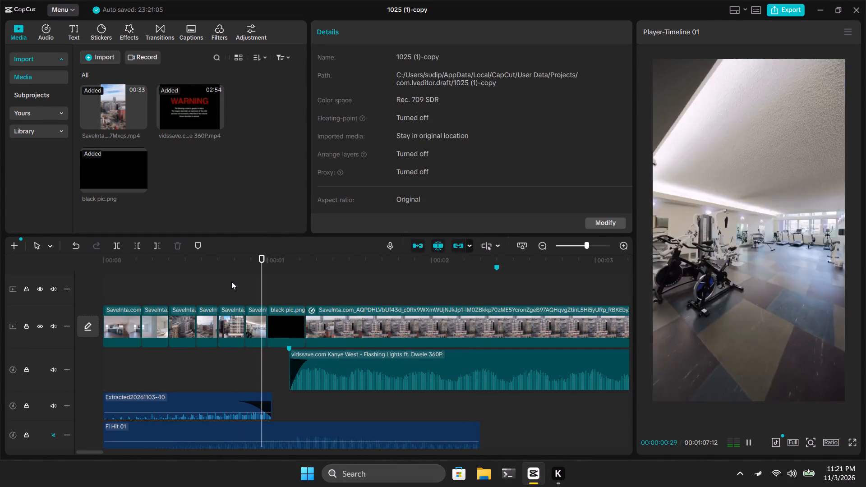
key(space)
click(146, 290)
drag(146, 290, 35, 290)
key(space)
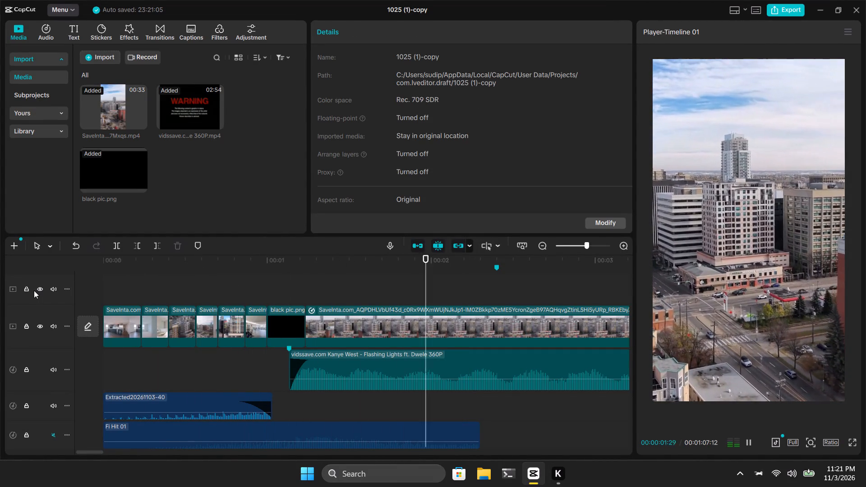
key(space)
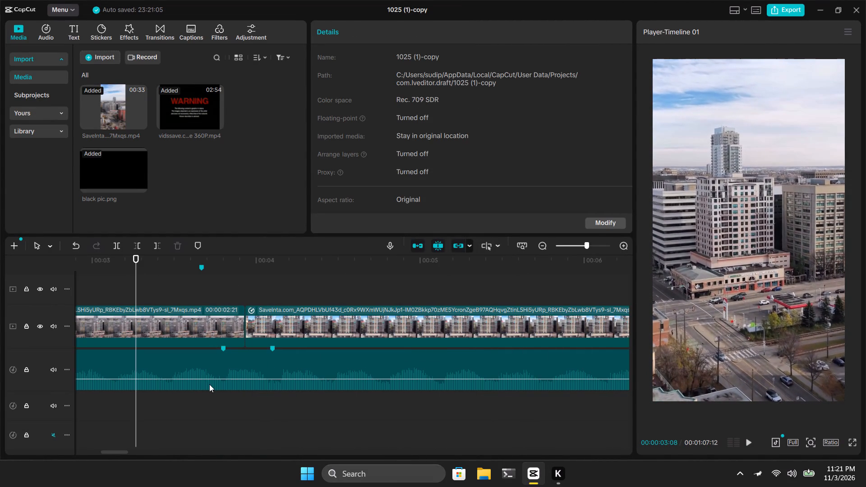
Undo the black-flash and song timing edits back to before black pic.png was inserted on the main track.
scroll(209, 384, right, 8)
double_click(73, 251)
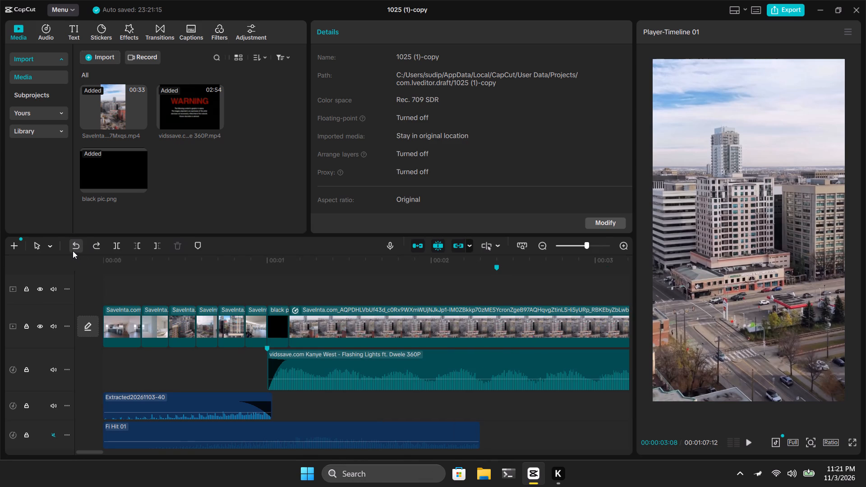
double_click(73, 251)
click(73, 251)
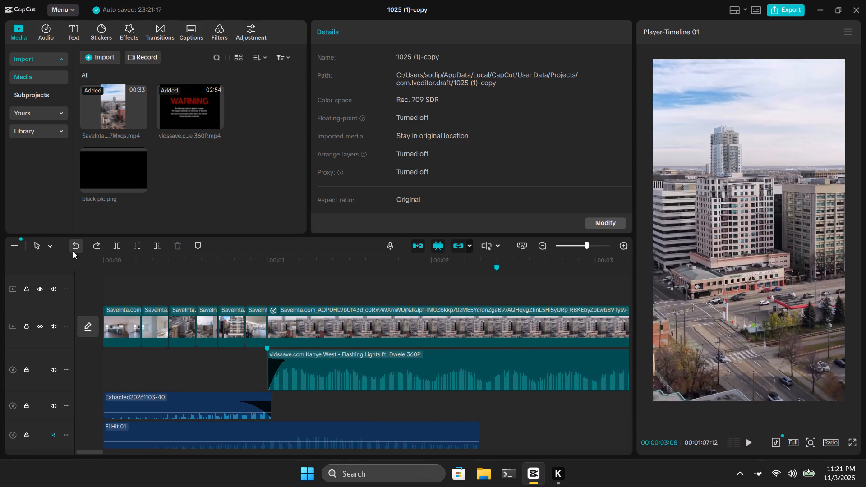
Play and scrub from the last interior clip through the final aerial clip, examining the cut near 00:00:06 against the music.
click(255, 285)
key(space)
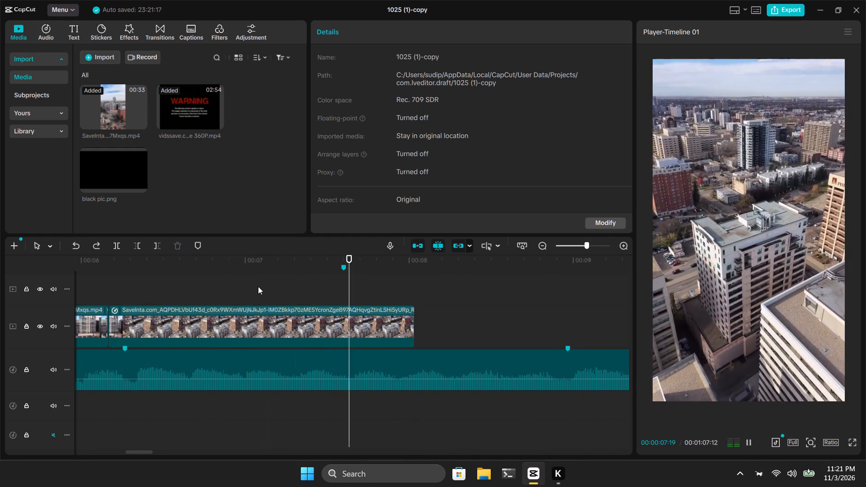
key(space)
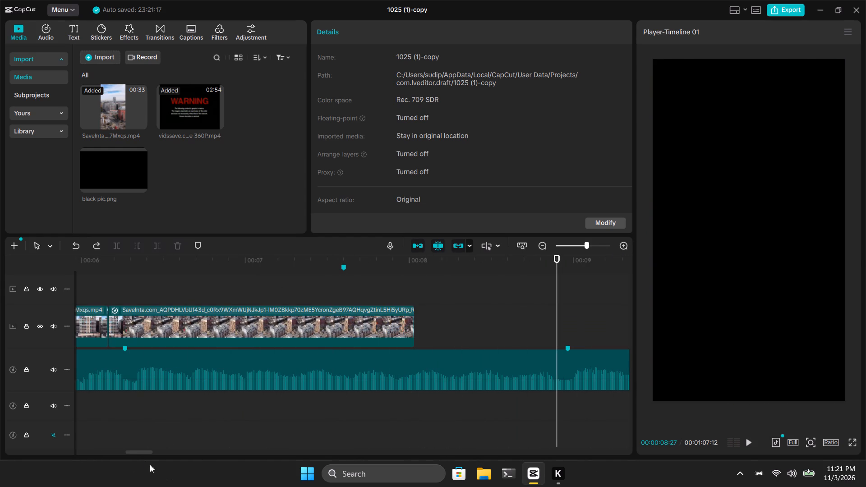
drag(141, 454, 128, 455)
click(364, 285)
drag(364, 285, 388, 283)
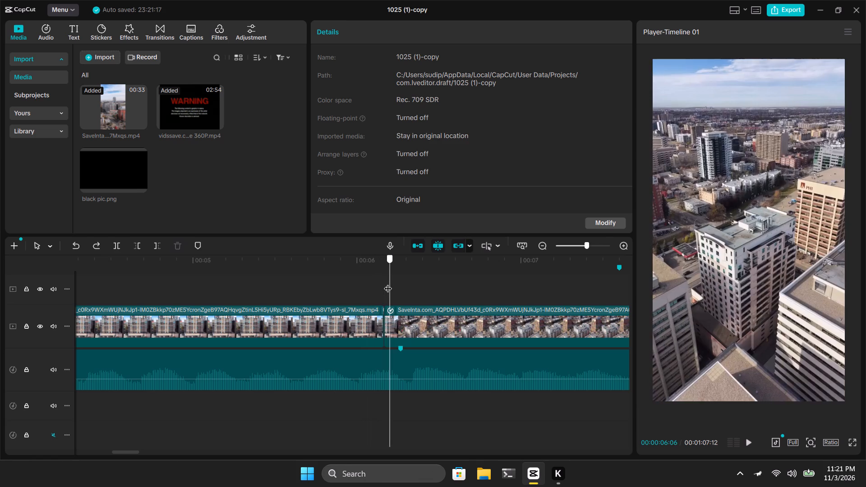
drag(388, 283, 390, 287)
drag(390, 287, 398, 287)
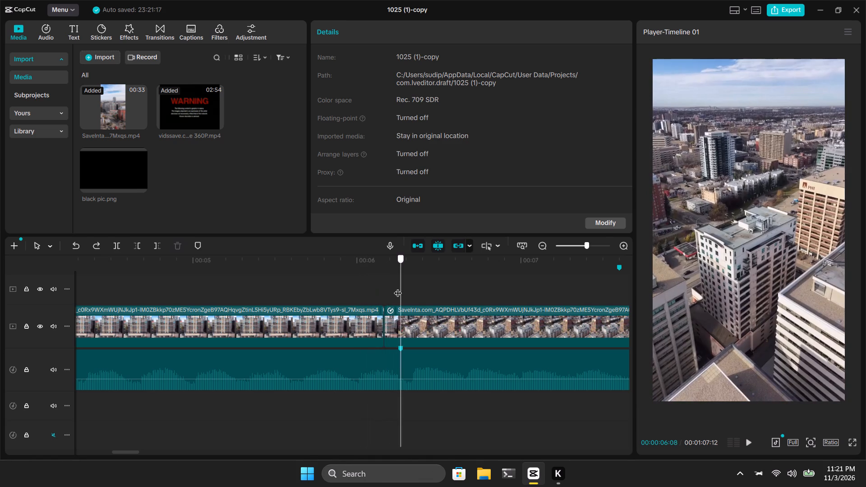
drag(398, 287, 348, 293)
key(space)
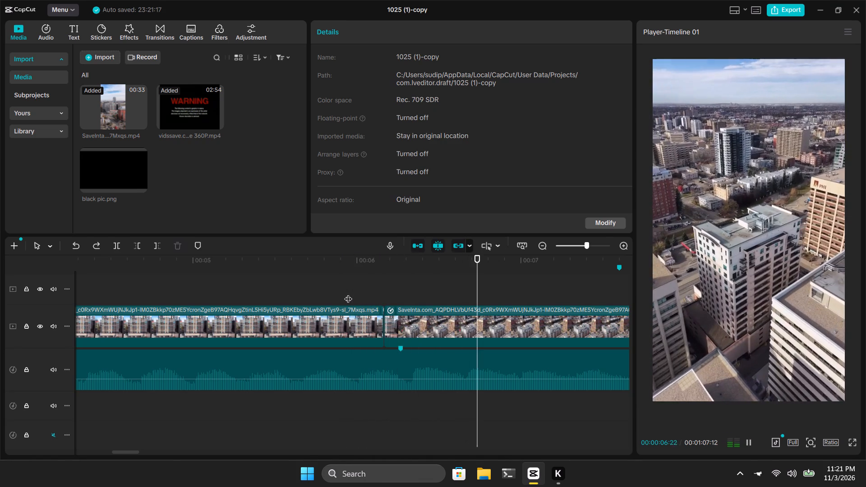
key(space)
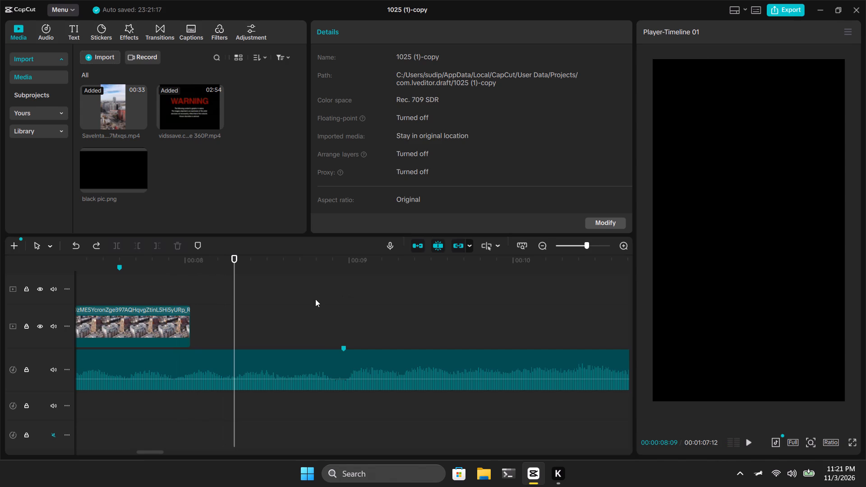
drag(233, 265, 190, 289)
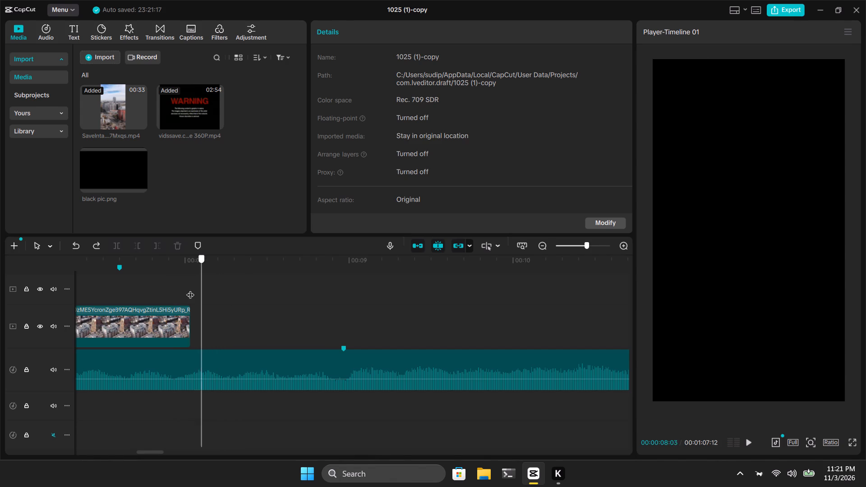
drag(190, 289, 105, 311)
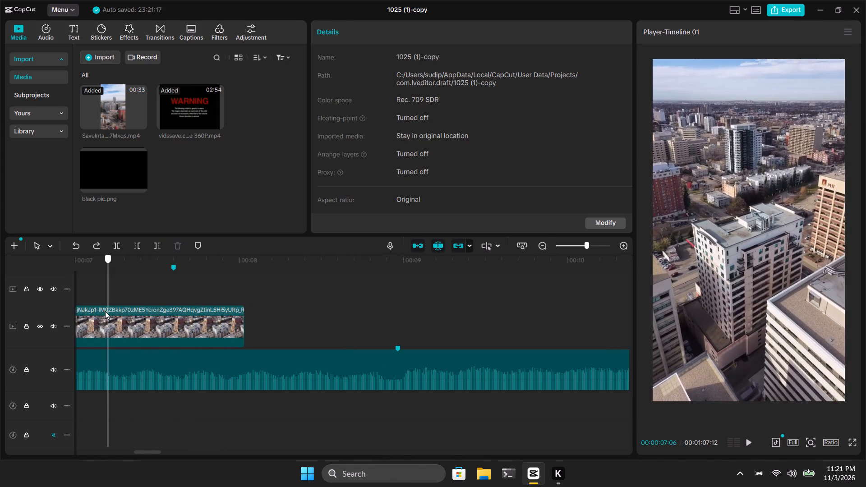
drag(105, 311, 455, 296)
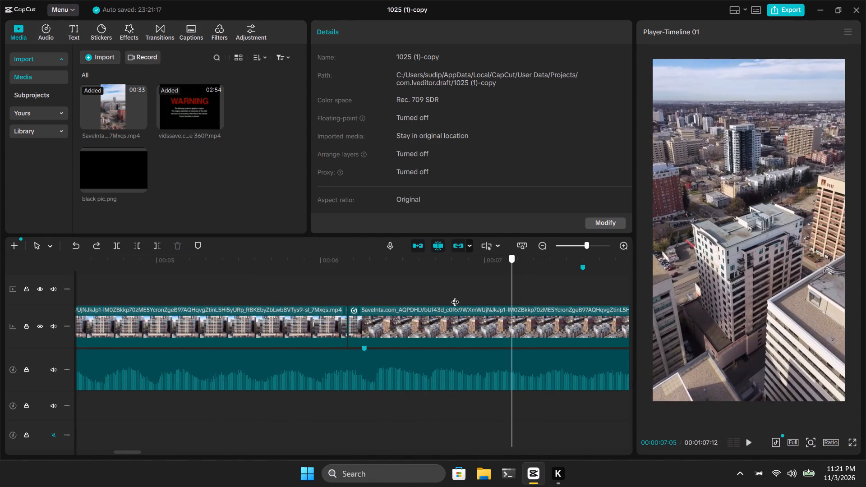
drag(455, 296, 430, 308)
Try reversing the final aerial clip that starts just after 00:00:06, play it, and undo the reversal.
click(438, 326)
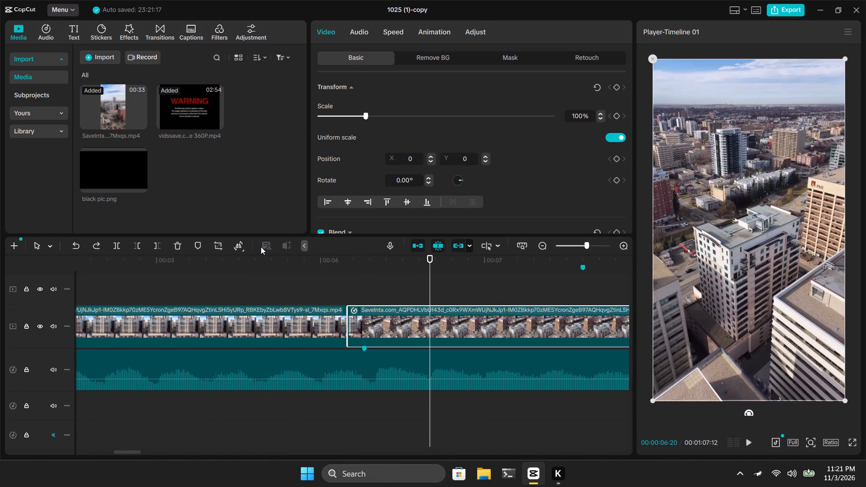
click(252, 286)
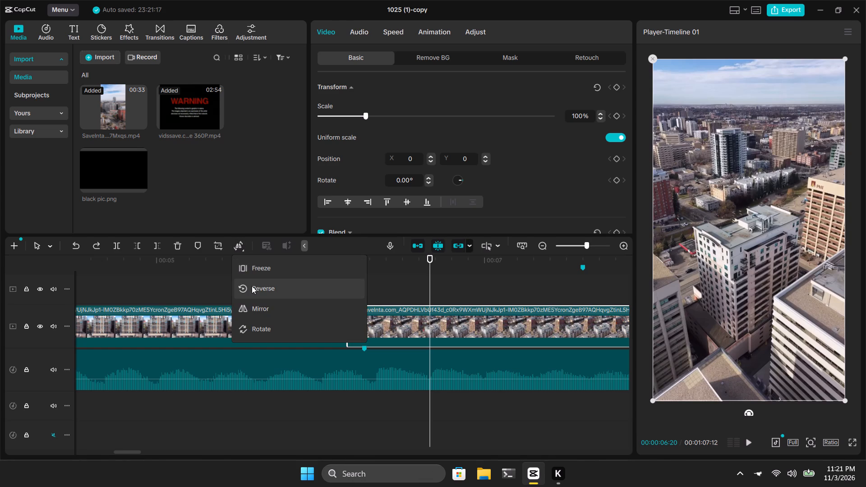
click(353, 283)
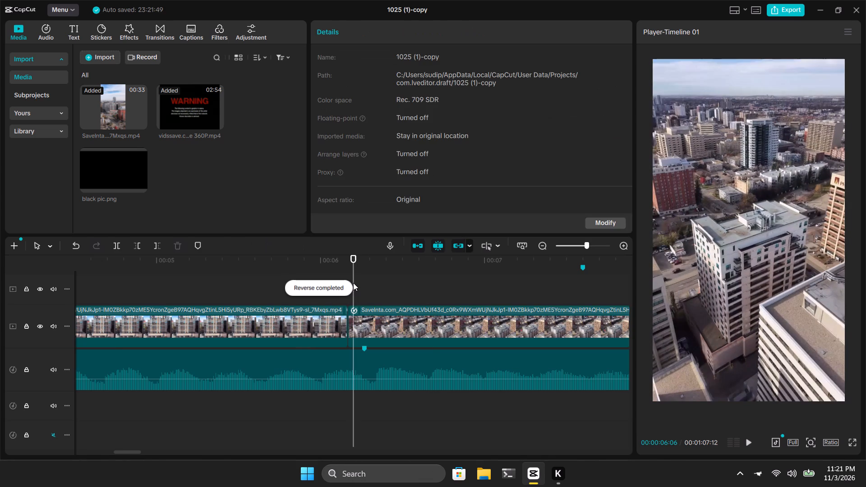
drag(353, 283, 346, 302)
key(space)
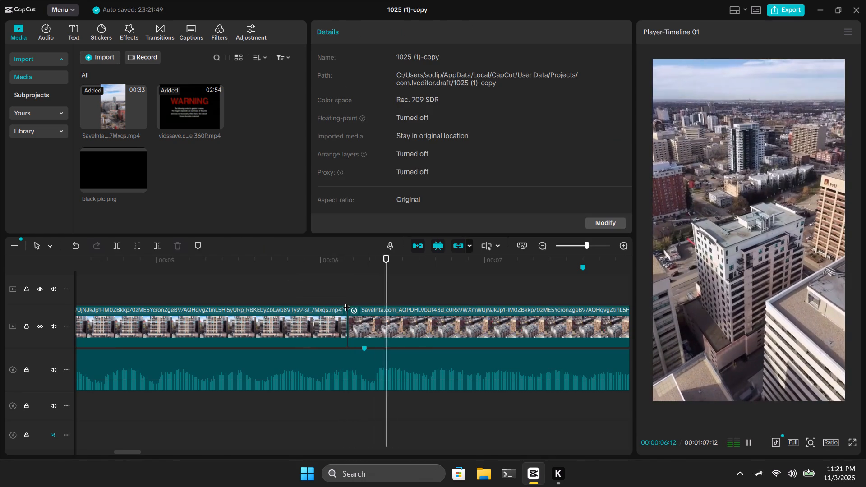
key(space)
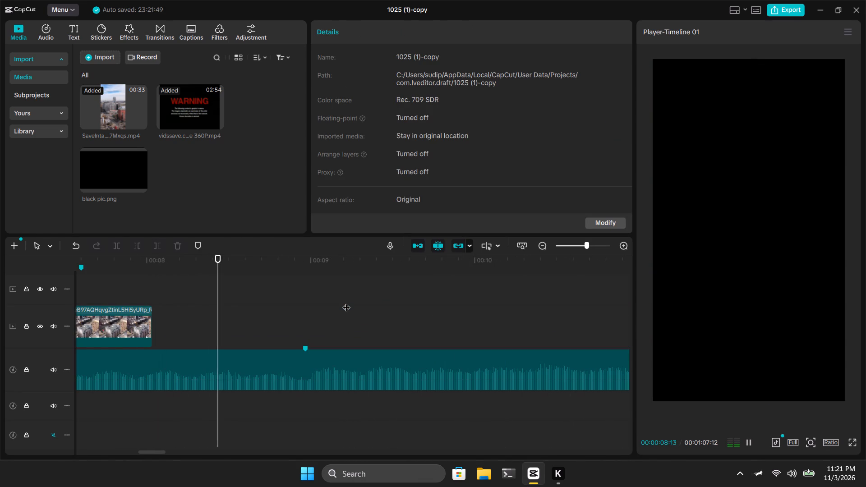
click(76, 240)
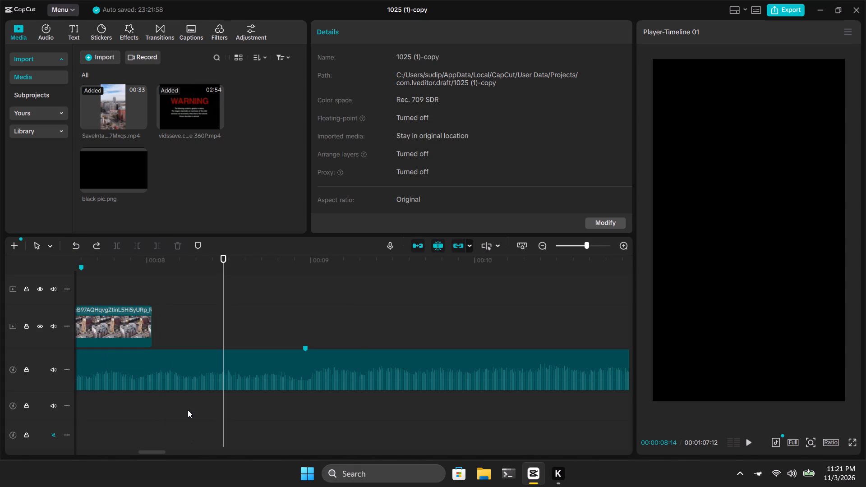
Move the building-entrance clip from the upper track to the main track directly after the final aerial clip, at about 00:00:08, and play it.
drag(225, 281, 78, 331)
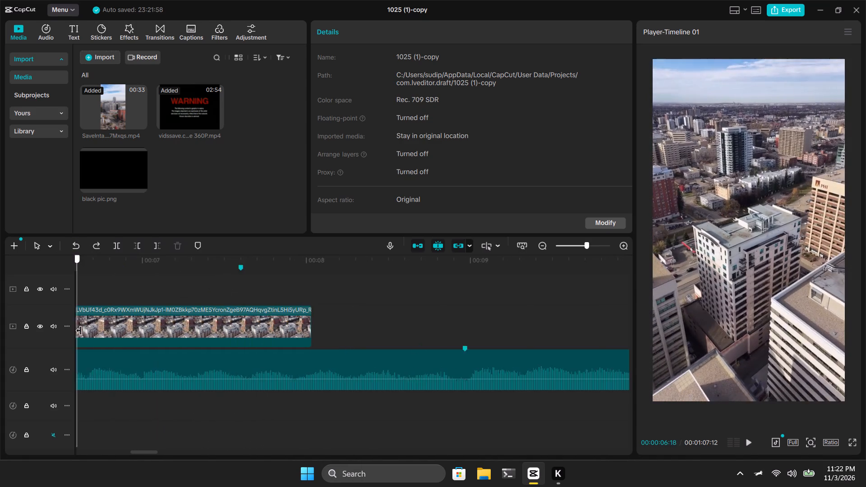
drag(78, 331, 269, 311)
key(space)
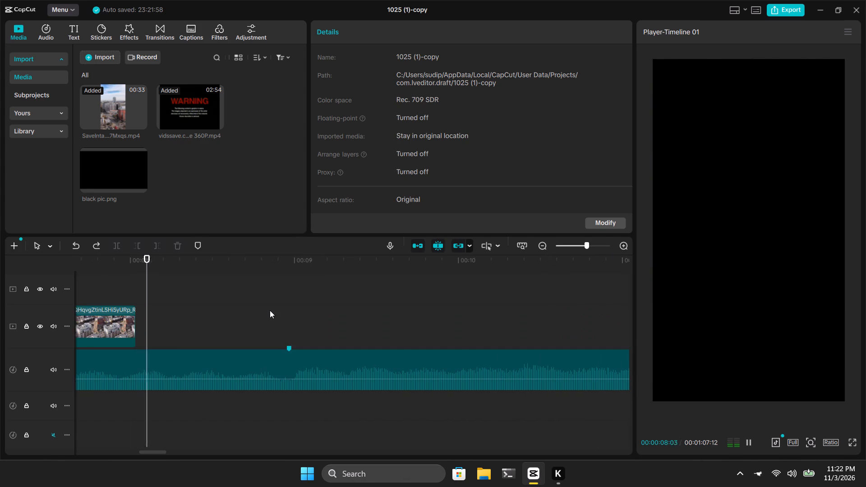
key(space)
ctrl+scroll(270, 310, down, 5)
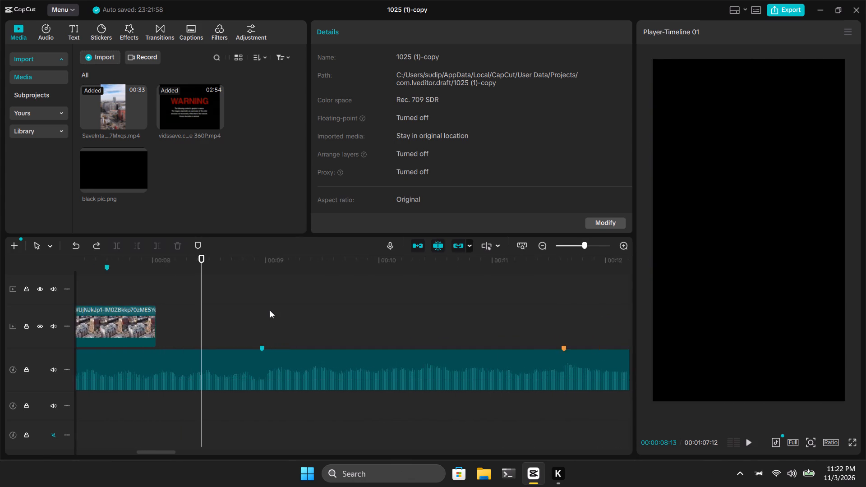
ctrl+scroll(270, 310, down, 8)
scroll(421, 286, up, 2)
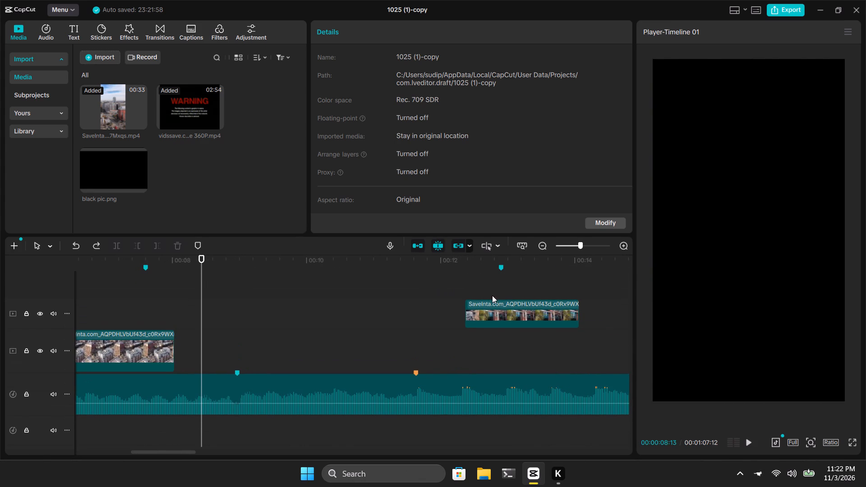
click(500, 308)
drag(502, 310, 223, 348)
click(178, 300)
click(178, 300)
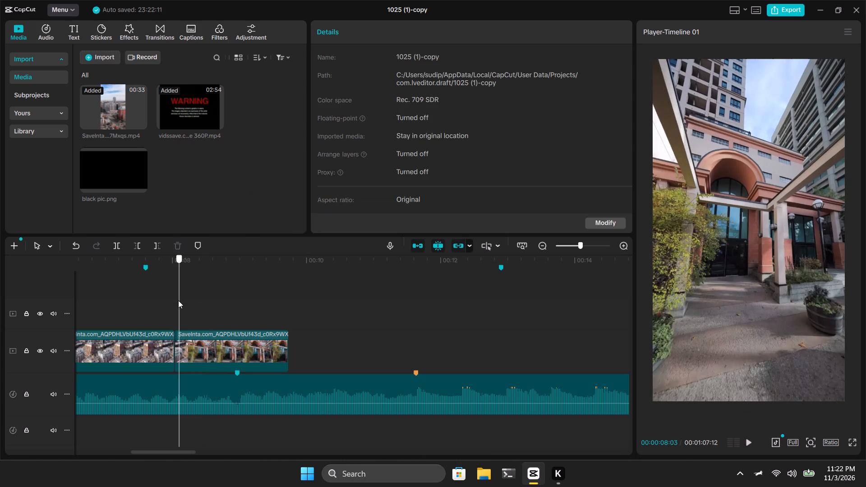
drag(178, 300, 174, 313)
key(space)
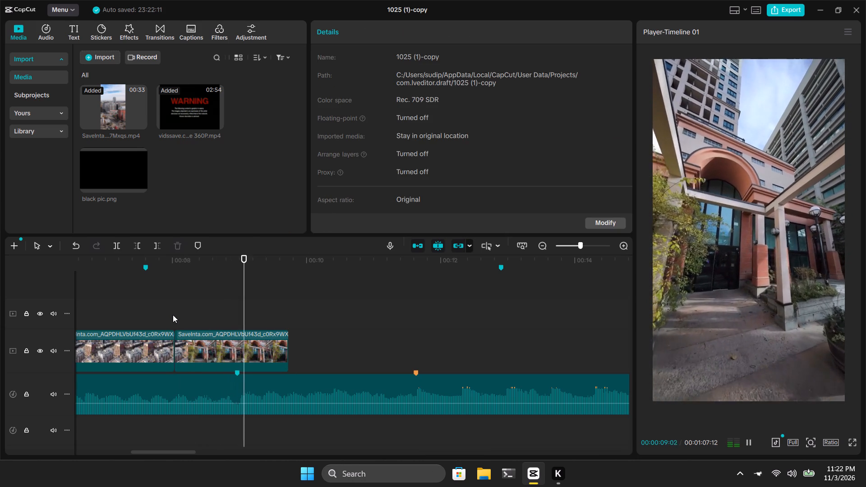
key(space)
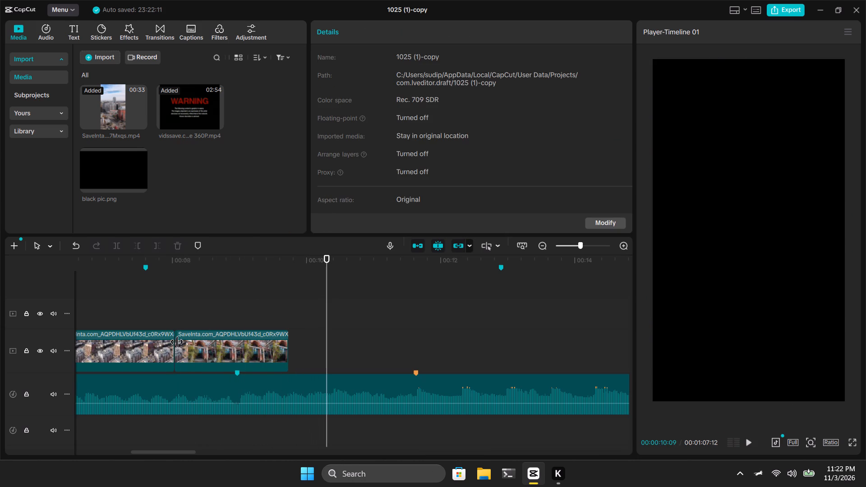
Reverse the building-entrance clip that starts at about 00:00:08 on the main track, and play it from the end of the aerial clip.
click(179, 314)
drag(179, 312, 172, 317)
key(space)
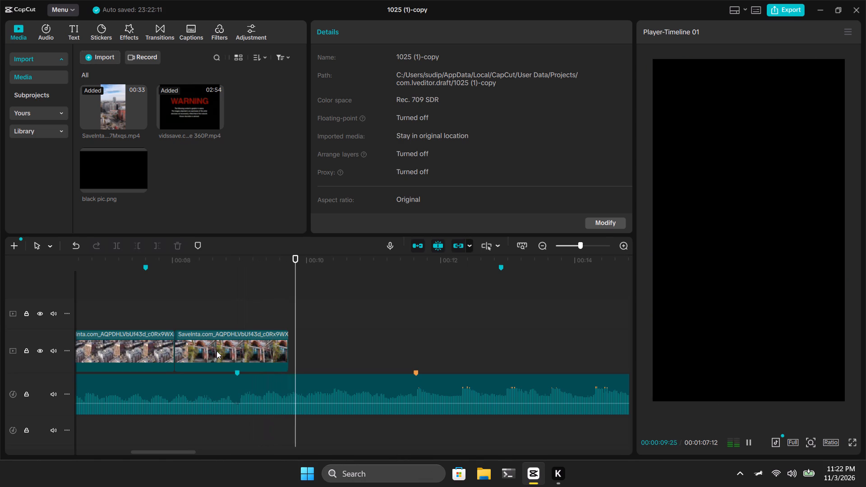
key(space)
click(216, 351)
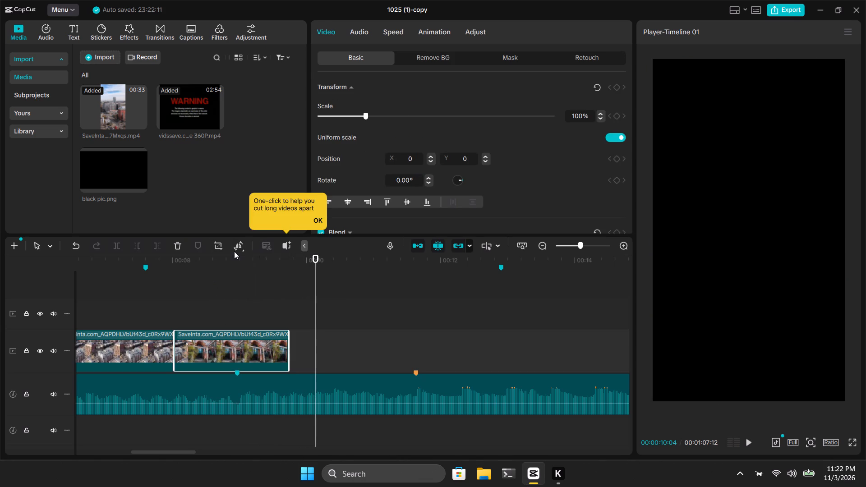
click(258, 295)
click(169, 309)
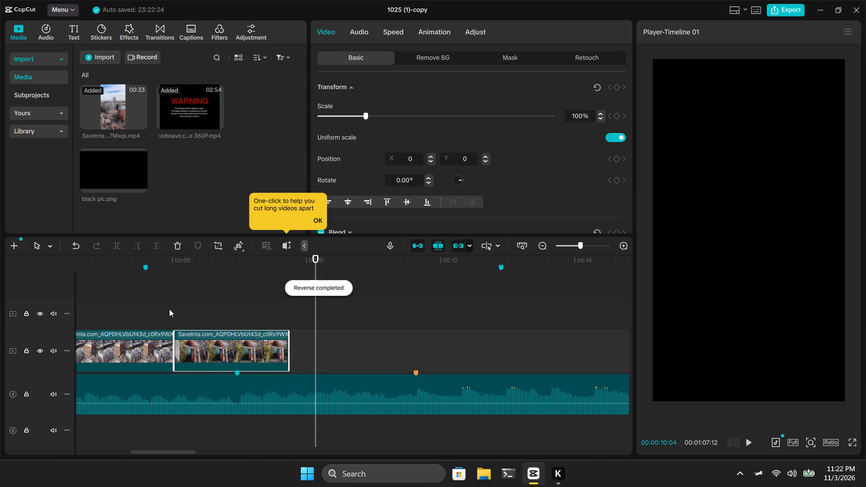
click(181, 303)
click(168, 290)
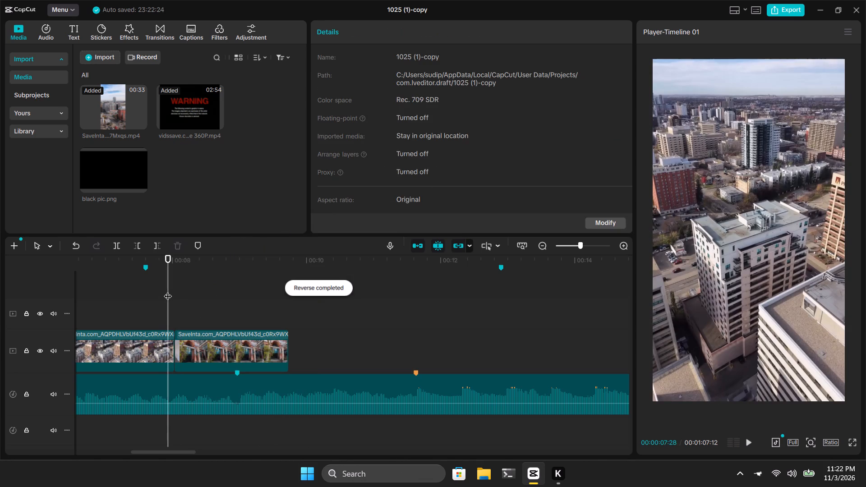
drag(168, 290, 138, 303)
key(space)
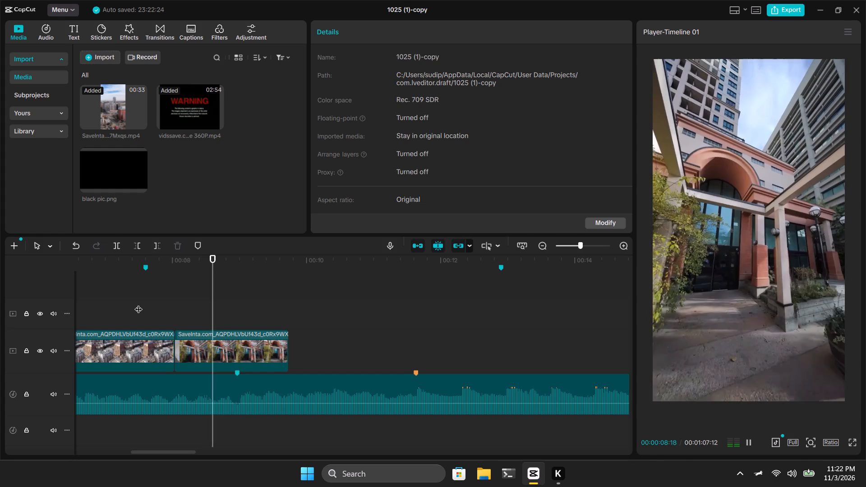
key(space)
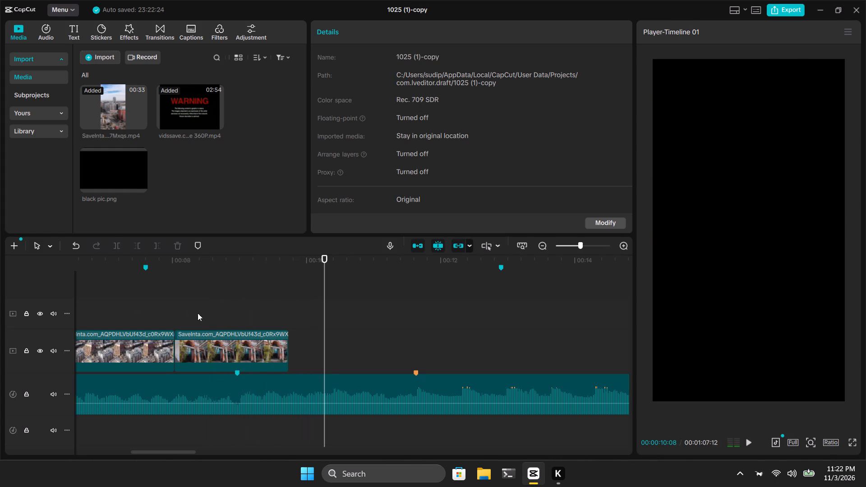
Play and scrub the reversed entrance clip and its cut from the aerial clip, checking them against the music marker near 00:00:09.
click(225, 318)
key(space)
key(space)
click(242, 317)
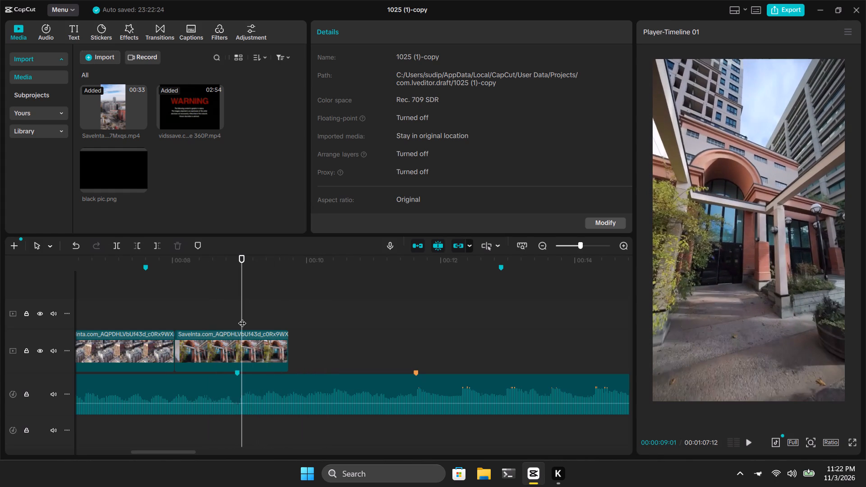
drag(242, 317, 238, 325)
key(space)
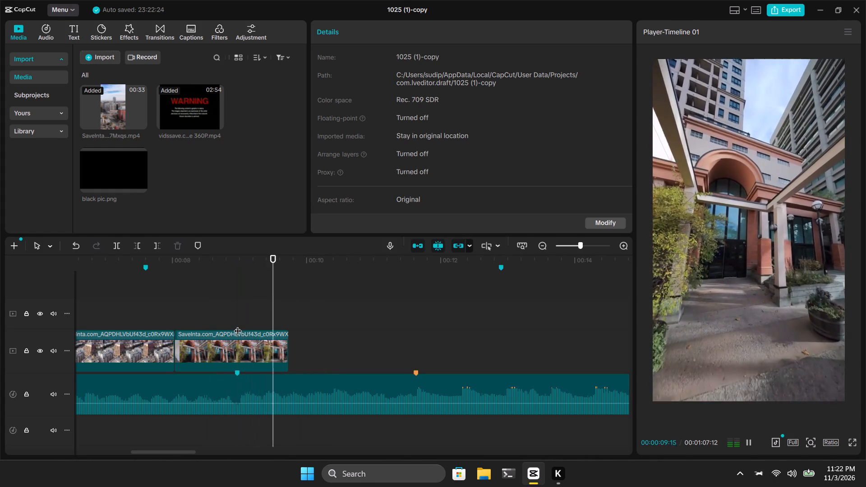
key(space)
click(238, 325)
key(space)
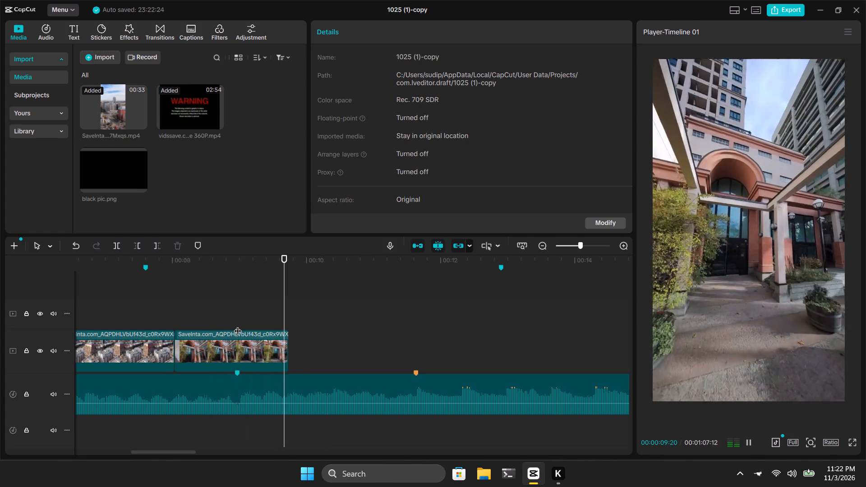
key(space)
click(183, 298)
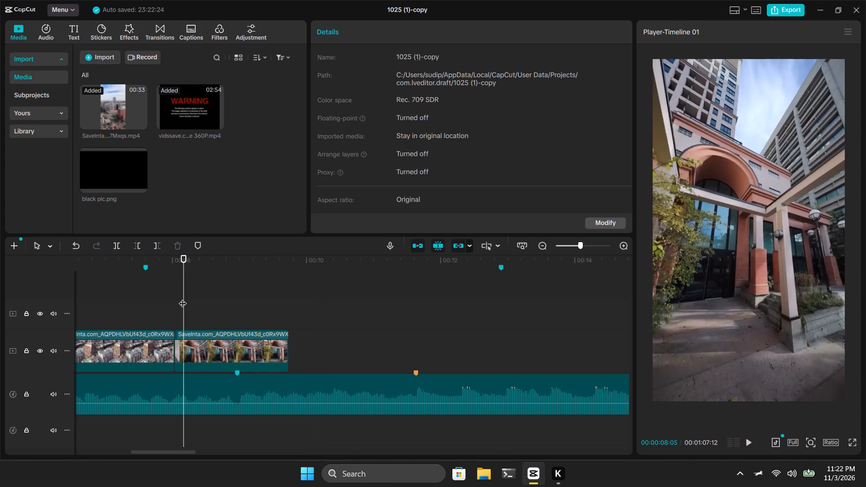
drag(183, 298, 175, 301)
key(space)
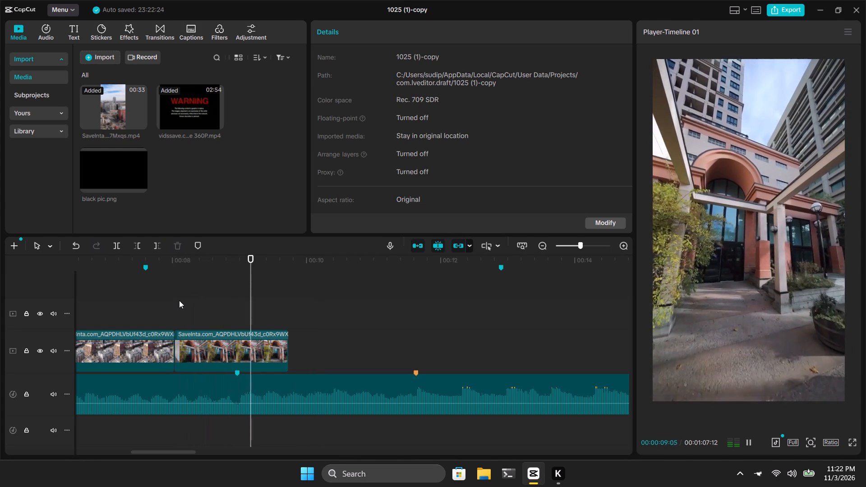
key(space)
click(205, 301)
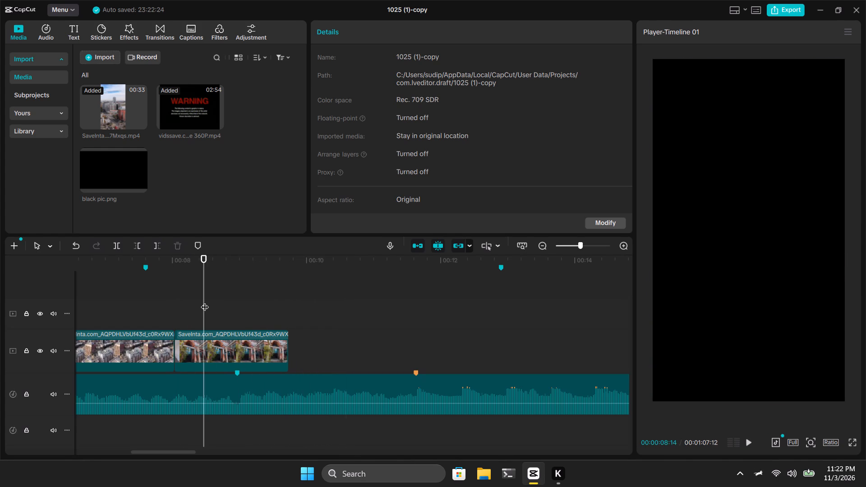
drag(202, 301, 171, 321)
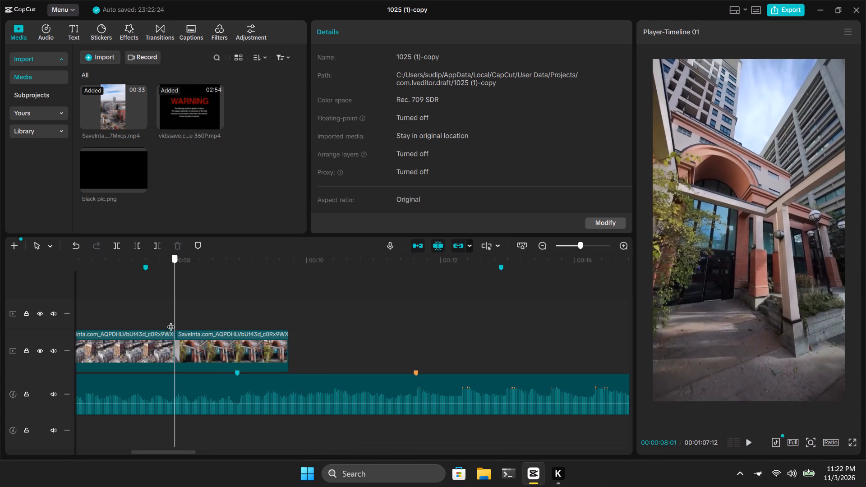
drag(171, 321, 132, 326)
key(space)
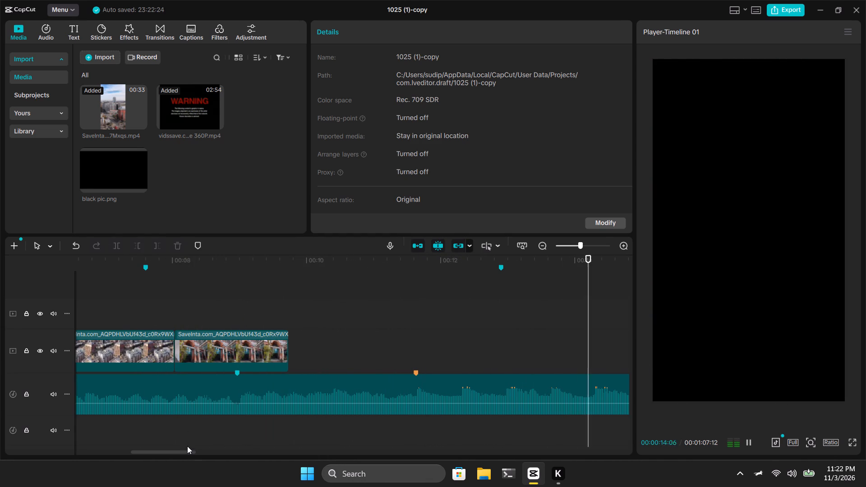
Reset the speed curve of the final aerial clip that starts just after 00:00:06.
drag(187, 450, 176, 452)
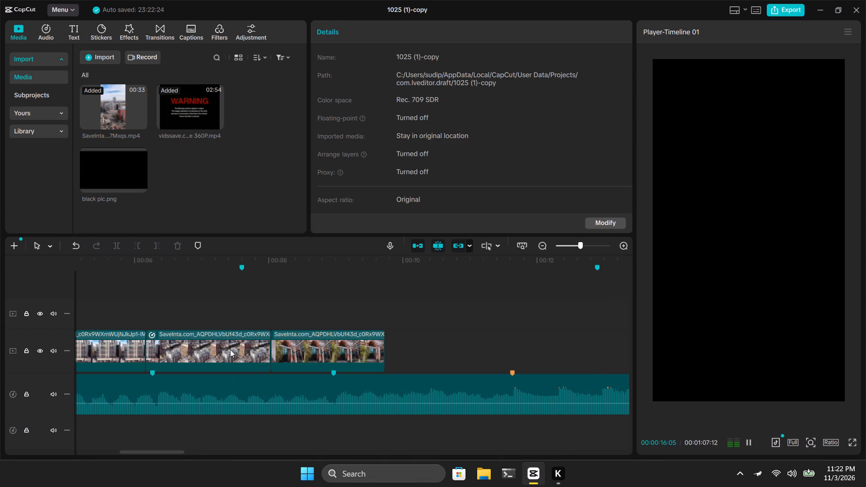
click(230, 349)
key(space)
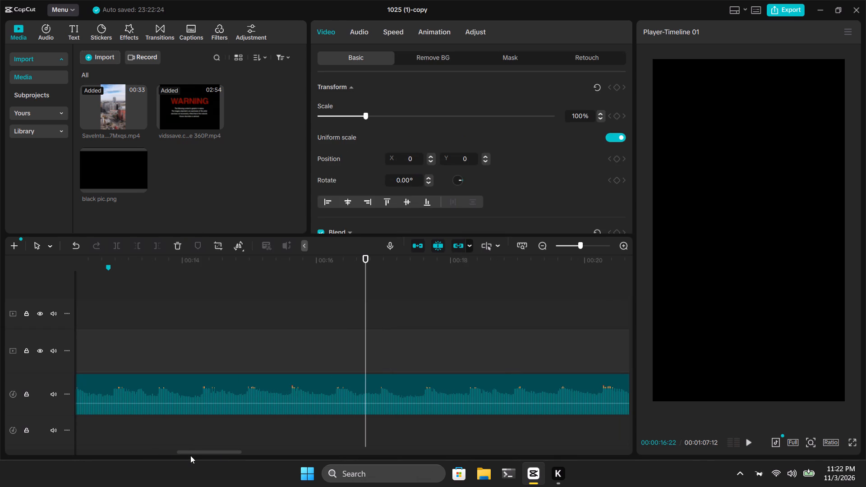
drag(196, 451, 120, 479)
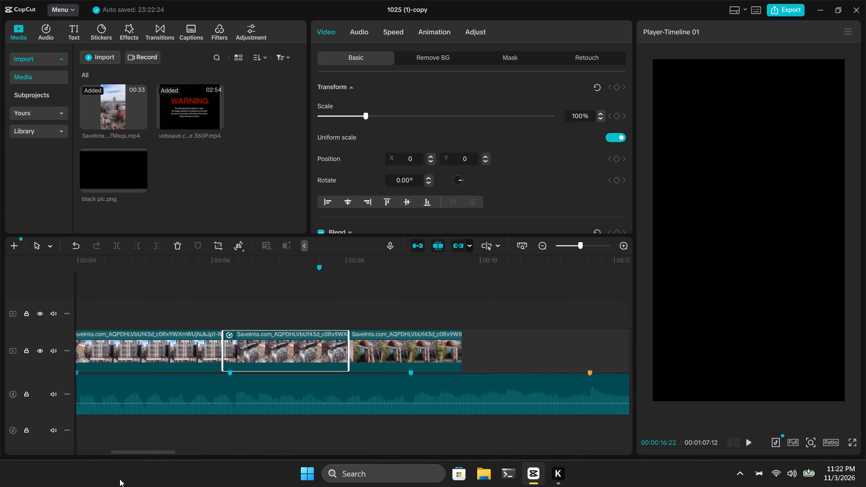
drag(120, 479, 134, 479)
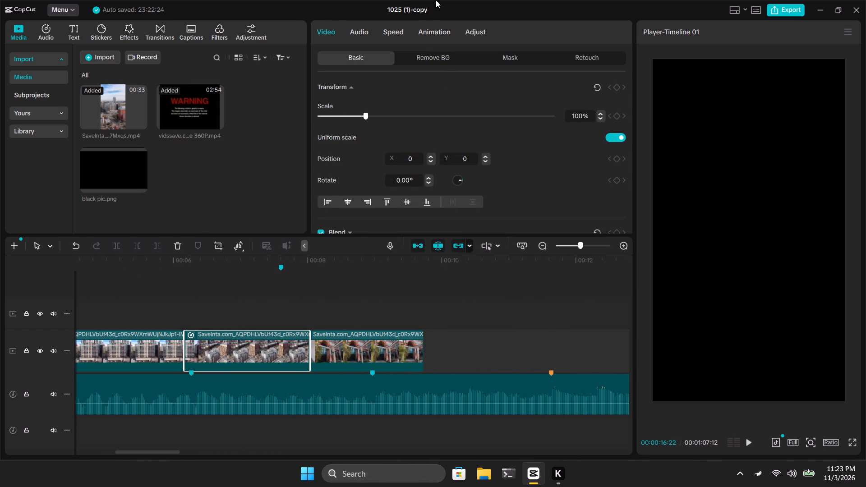
click(400, 33)
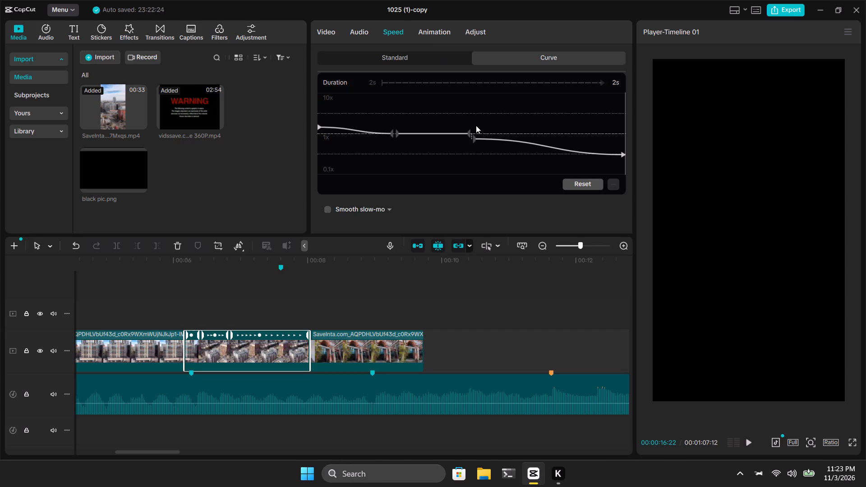
scroll(476, 127, down, 2)
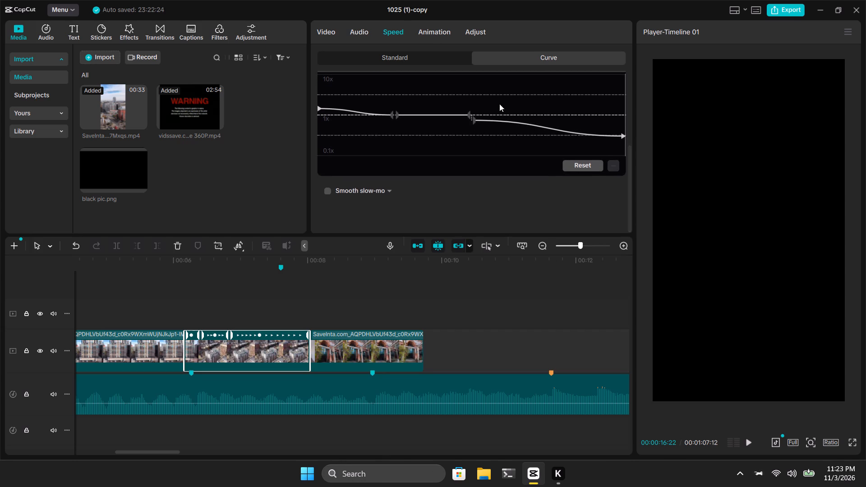
scroll(402, 124, up, 10)
scroll(409, 133, down, 4)
scroll(492, 164, down, 3)
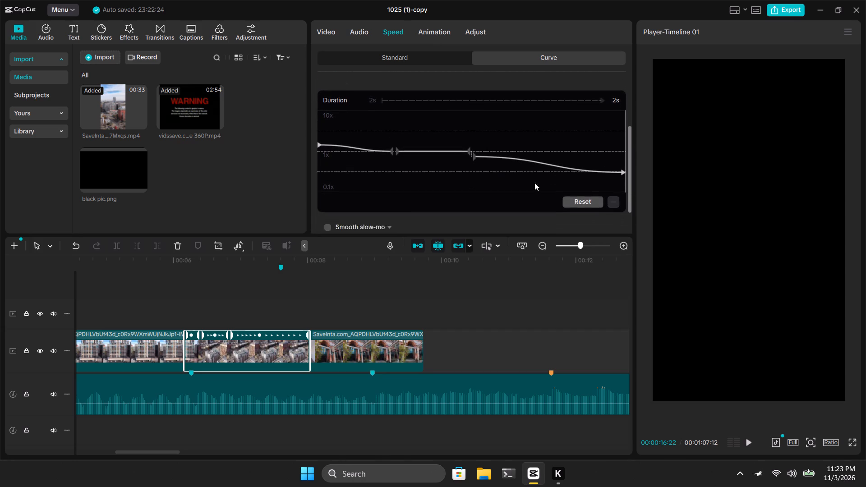
click(572, 194)
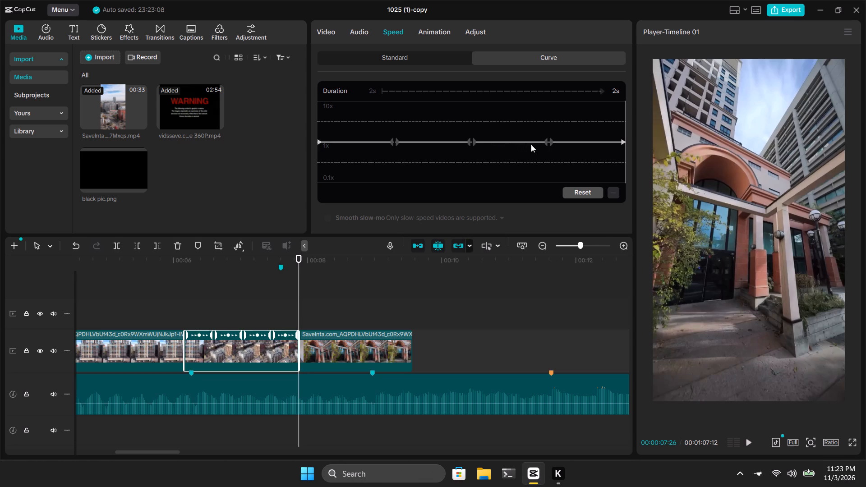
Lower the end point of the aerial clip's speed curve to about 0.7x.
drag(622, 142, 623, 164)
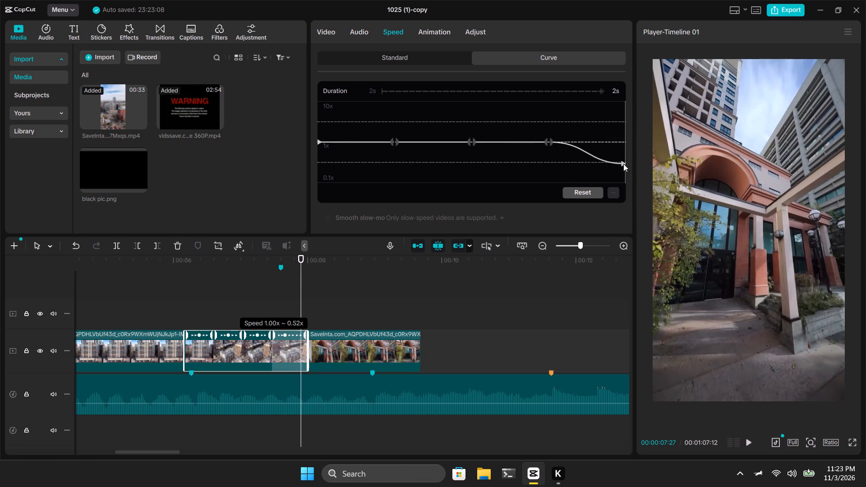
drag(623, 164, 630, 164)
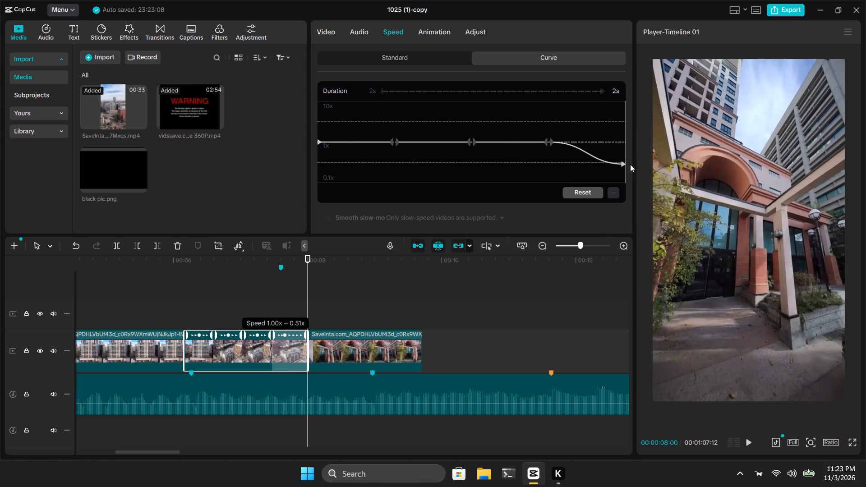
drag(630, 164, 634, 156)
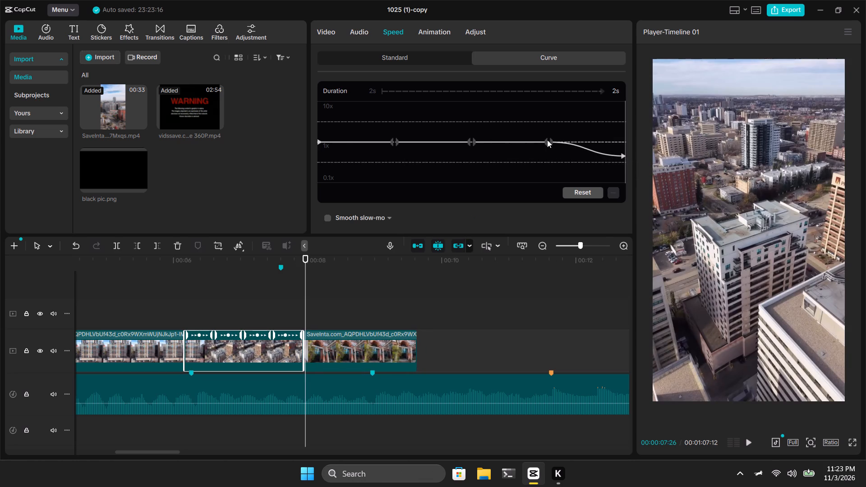
Delete the third and second interior points from the aerial clip's speed curve.
click(546, 140)
click(613, 192)
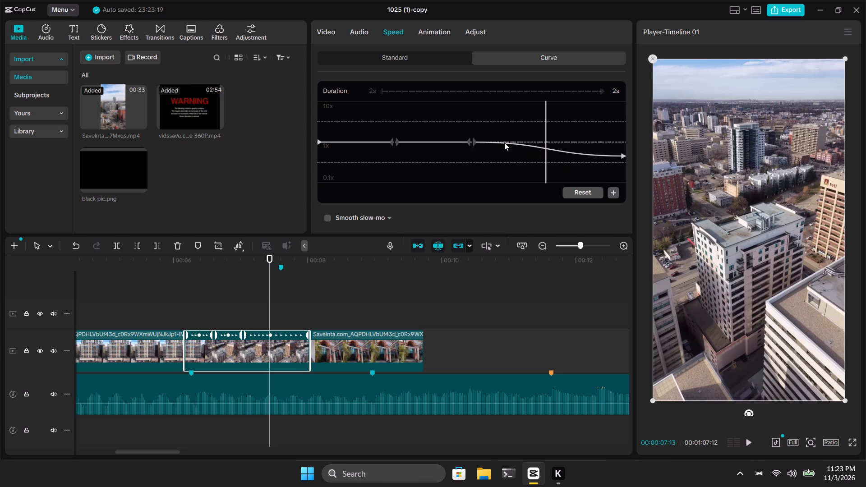
click(473, 145)
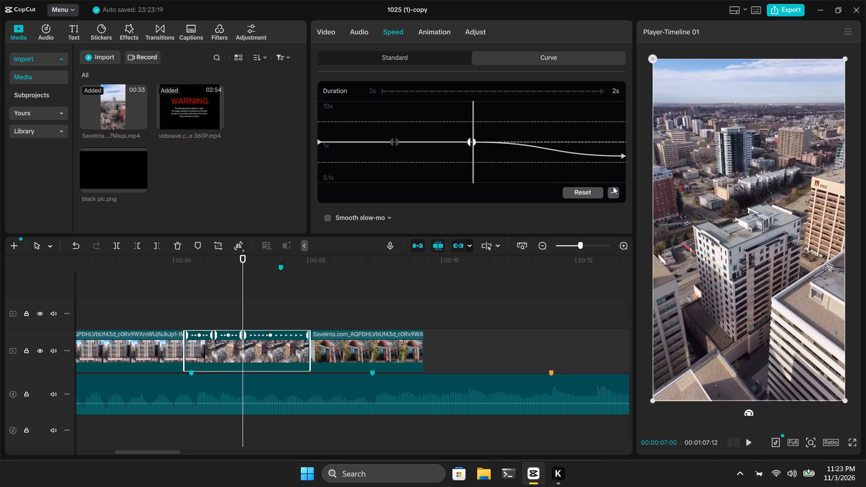
click(613, 189)
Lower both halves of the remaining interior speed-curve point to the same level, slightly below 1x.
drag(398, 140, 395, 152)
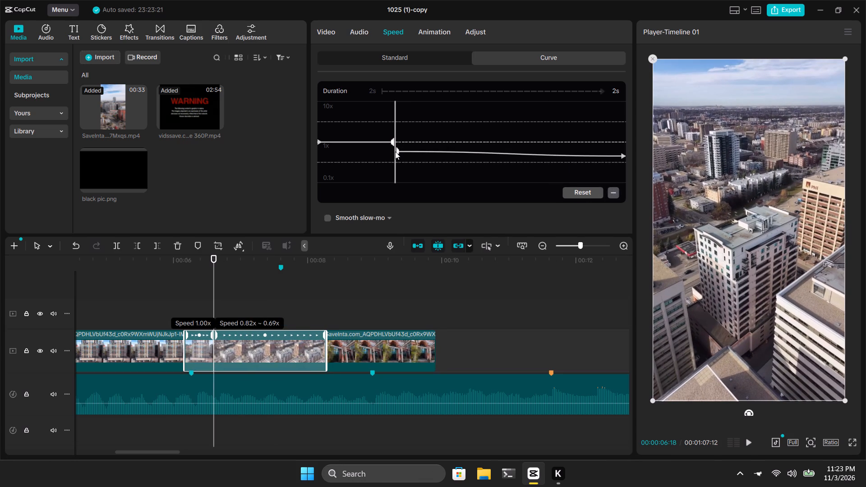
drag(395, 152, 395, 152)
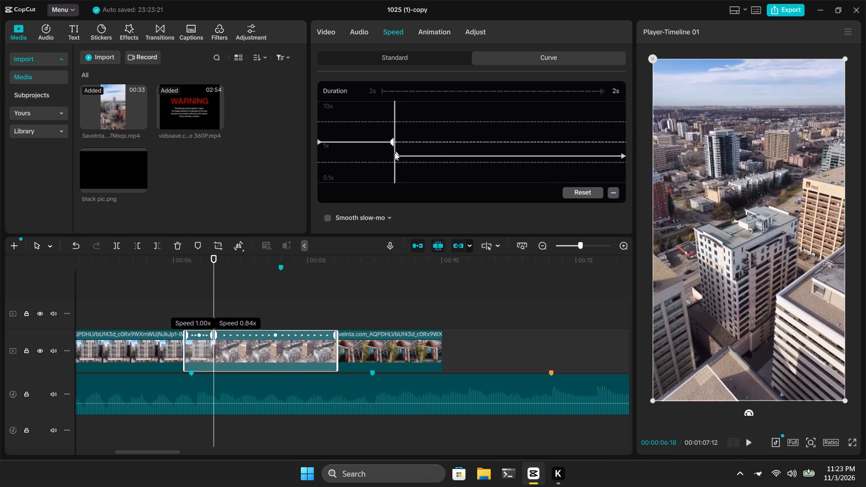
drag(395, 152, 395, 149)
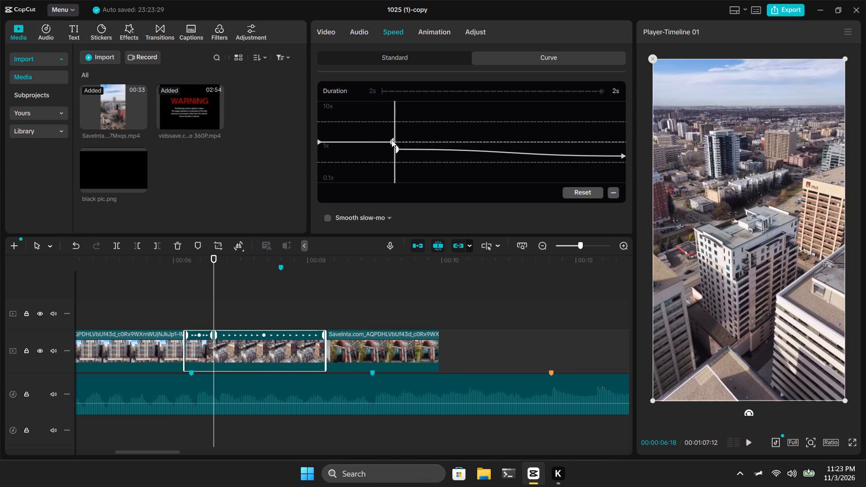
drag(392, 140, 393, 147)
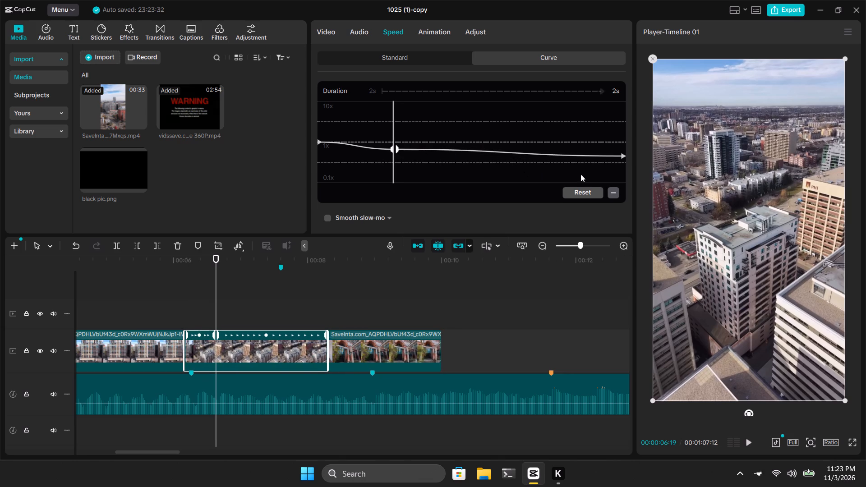
Delete the remaining interior point and lower the curve's end to about 0.5x, so the aerial clip slows smoothly from 1x.
click(613, 193)
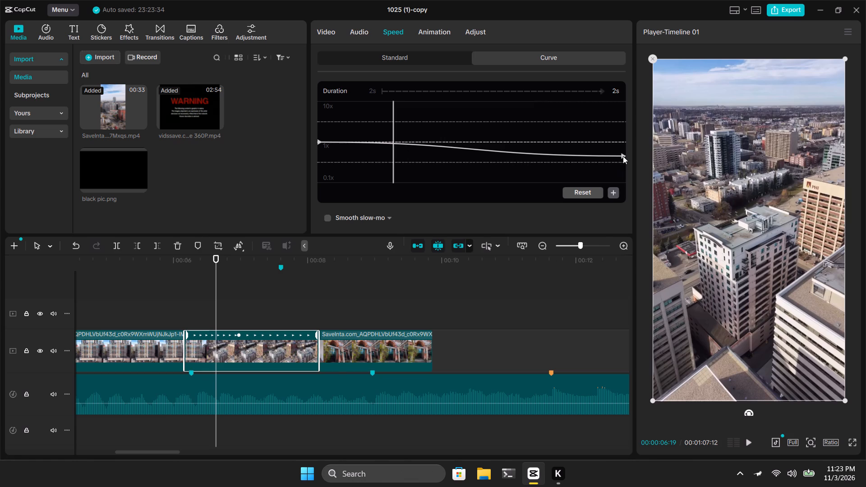
drag(623, 156, 624, 173)
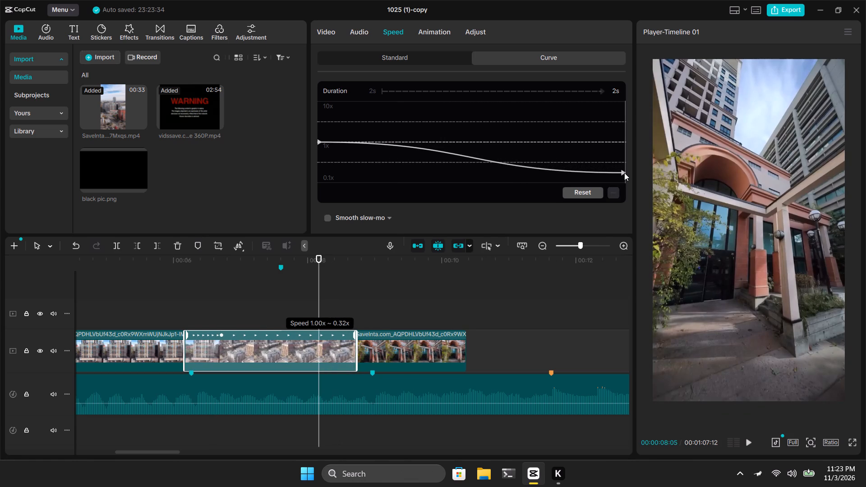
drag(624, 173, 629, 168)
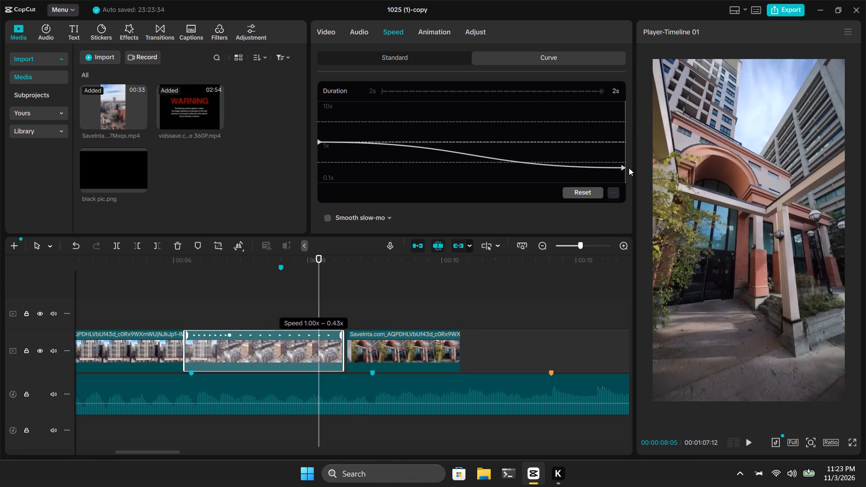
drag(629, 168, 629, 163)
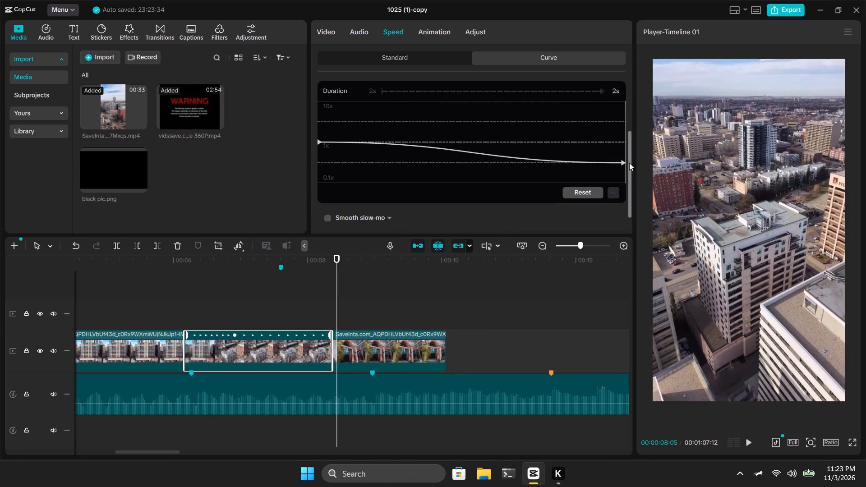
Play the aerial clip from its start several times to check its slowdown and the cut to the entrance clip.
click(395, 154)
drag(395, 154, 392, 160)
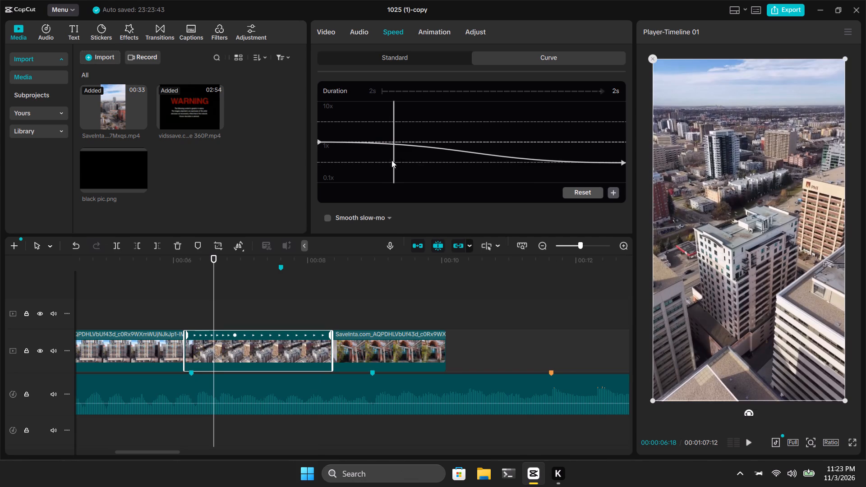
drag(392, 160, 315, 182)
key(space)
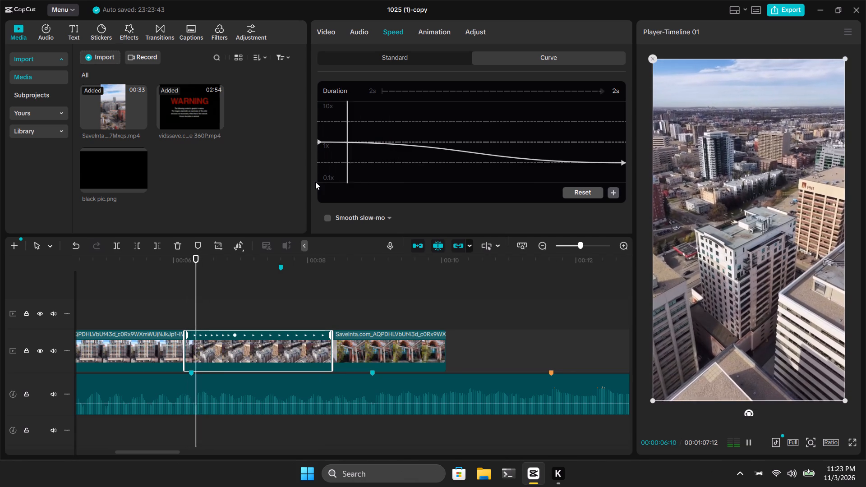
key(space)
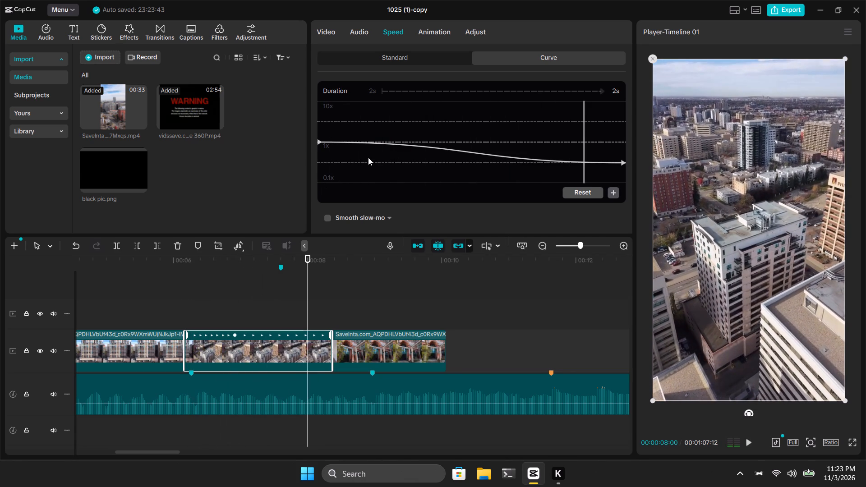
click(368, 157)
drag(368, 157, 305, 182)
key(space)
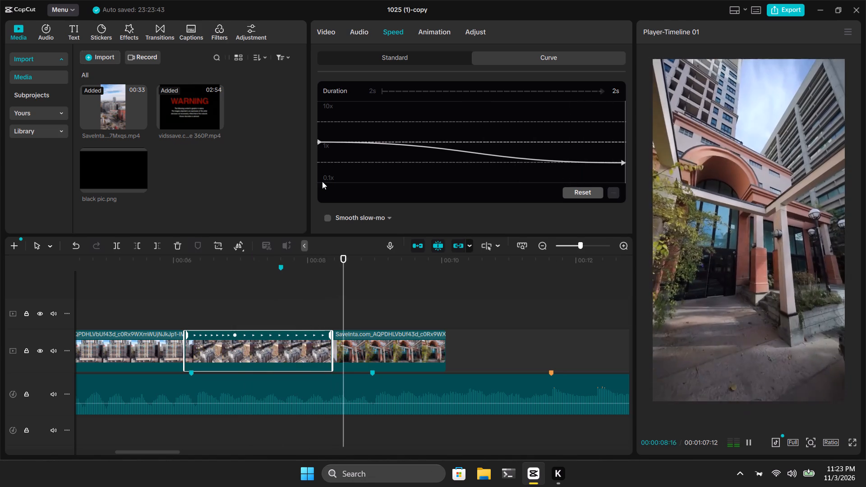
key(space)
click(341, 168)
drag(341, 168, 296, 178)
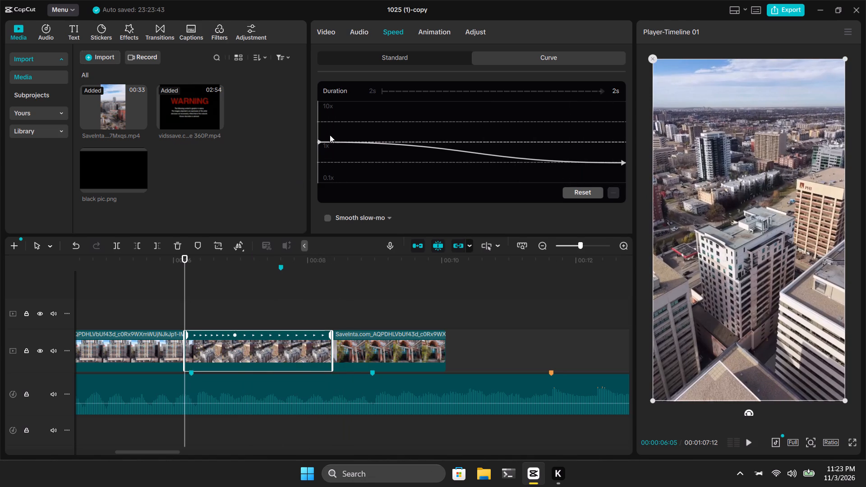
Raise the start point of the aerial clip's speed curve to 2.90x.
drag(319, 142, 321, 135)
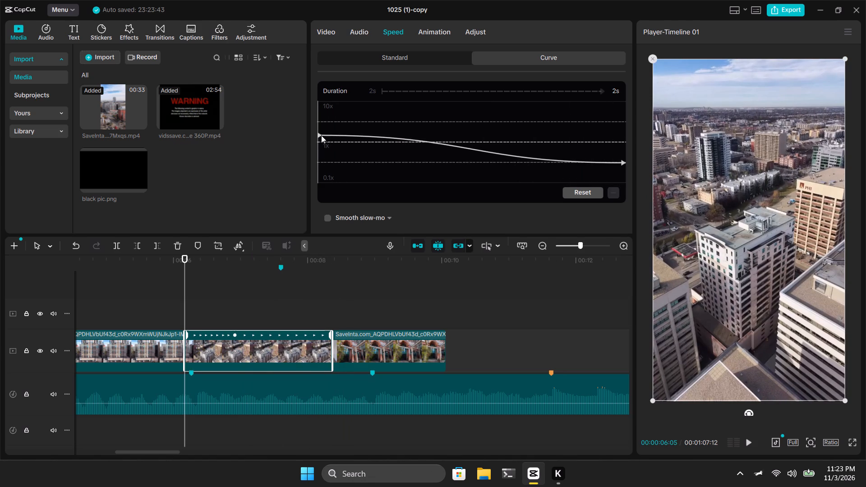
drag(321, 135, 322, 133)
Add a point near the start of the aerial clip's speed curve and lower its outgoing half to 0.85x.
click(355, 145)
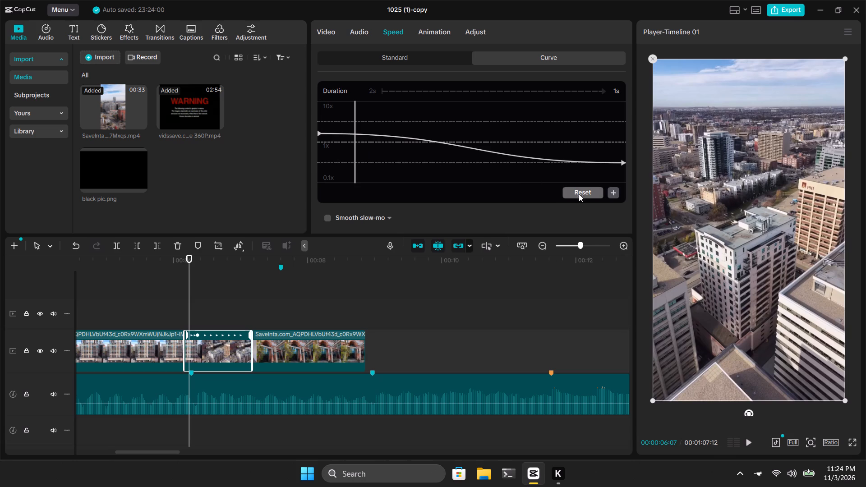
click(615, 193)
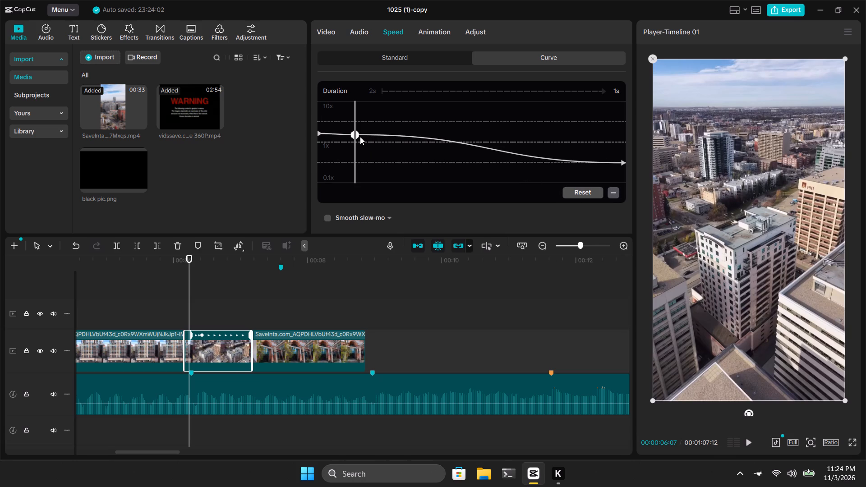
click(355, 135)
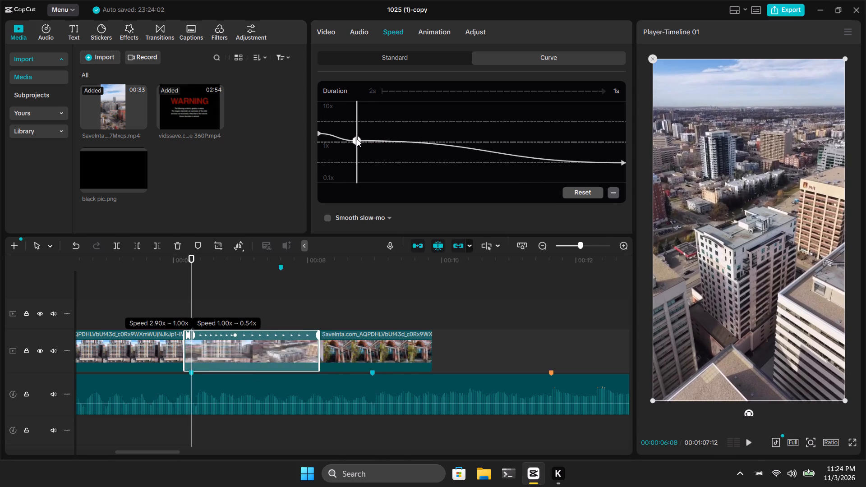
drag(359, 133, 359, 136)
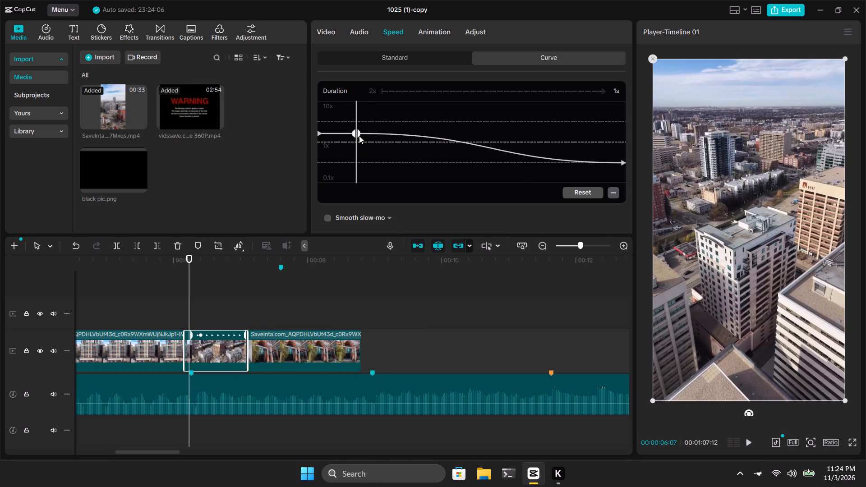
drag(359, 136, 360, 150)
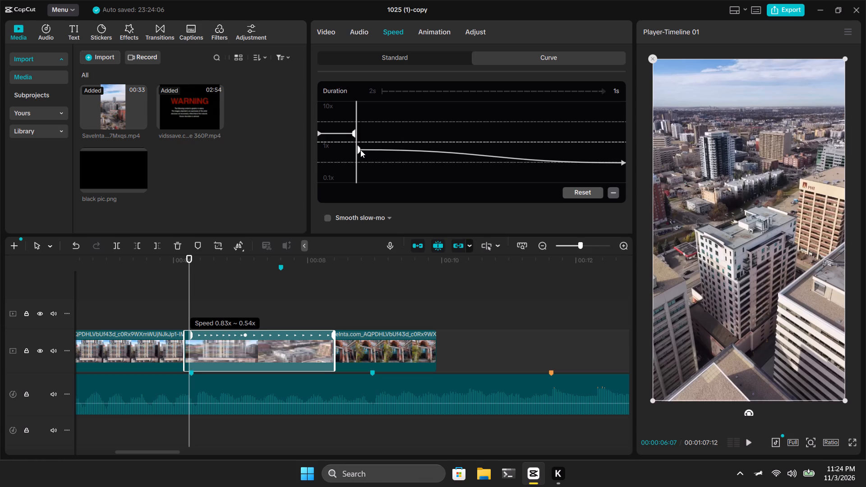
drag(360, 150, 360, 151)
drag(360, 151, 358, 153)
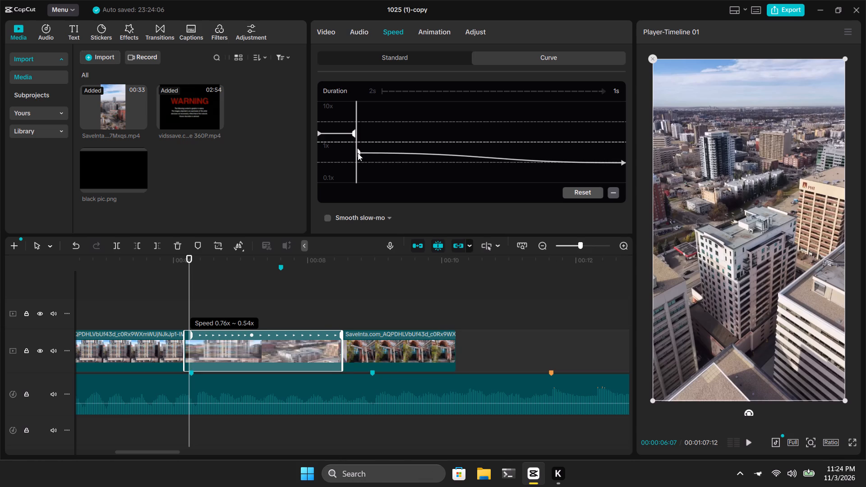
drag(358, 153, 359, 149)
Lower the incoming half of the aerial clip's early speed-curve point to about 1x, keeping the point near the clip's start.
drag(353, 133, 354, 140)
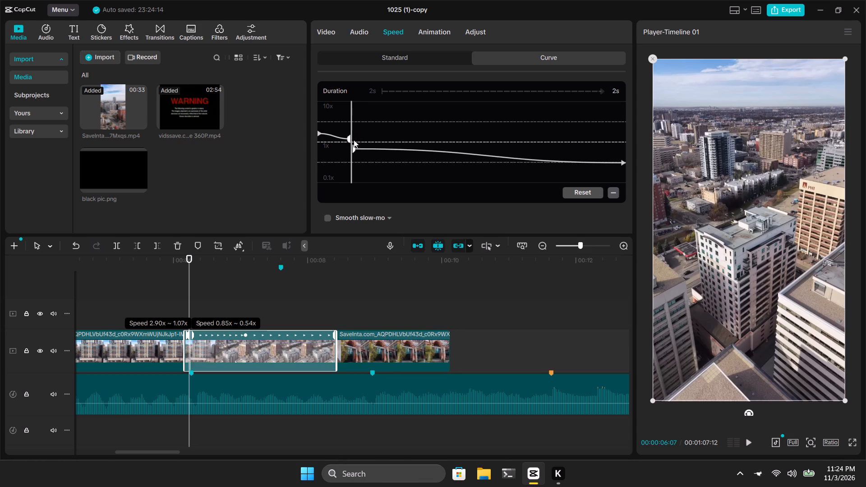
drag(354, 140, 369, 147)
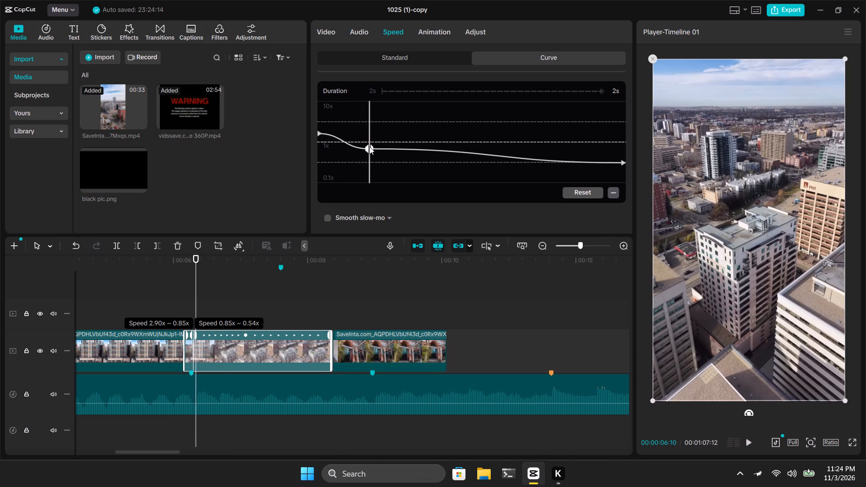
drag(369, 147, 343, 142)
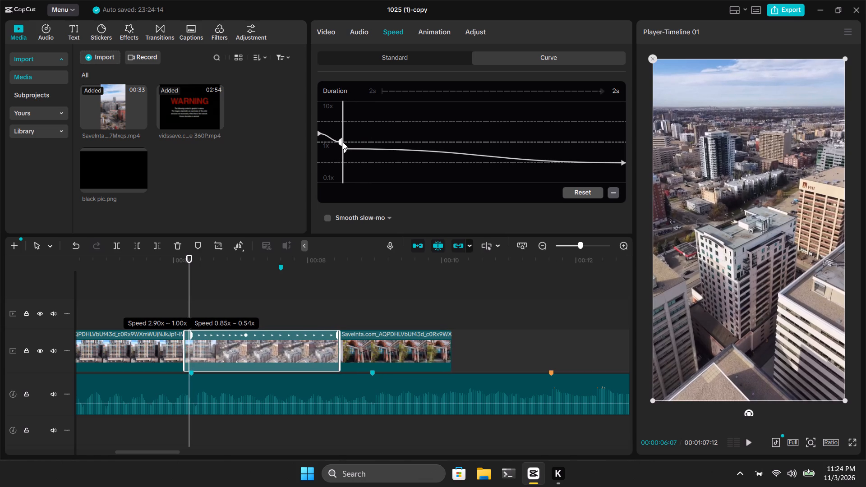
drag(343, 142, 342, 140)
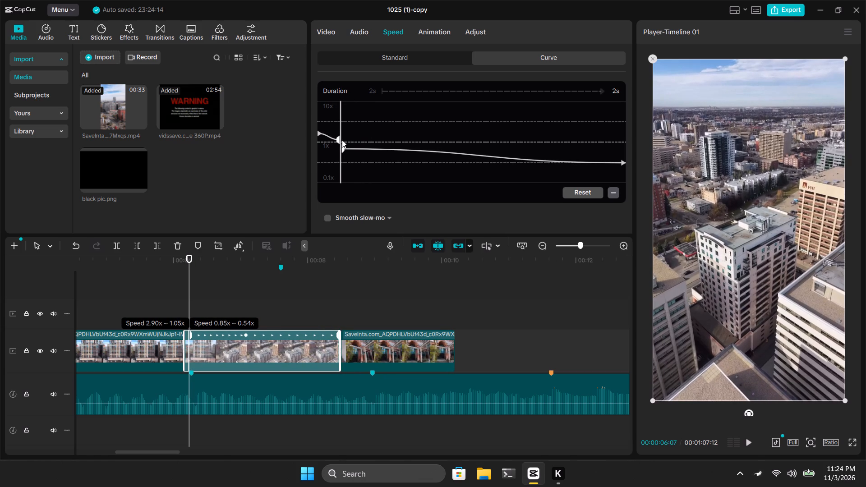
drag(342, 140, 350, 142)
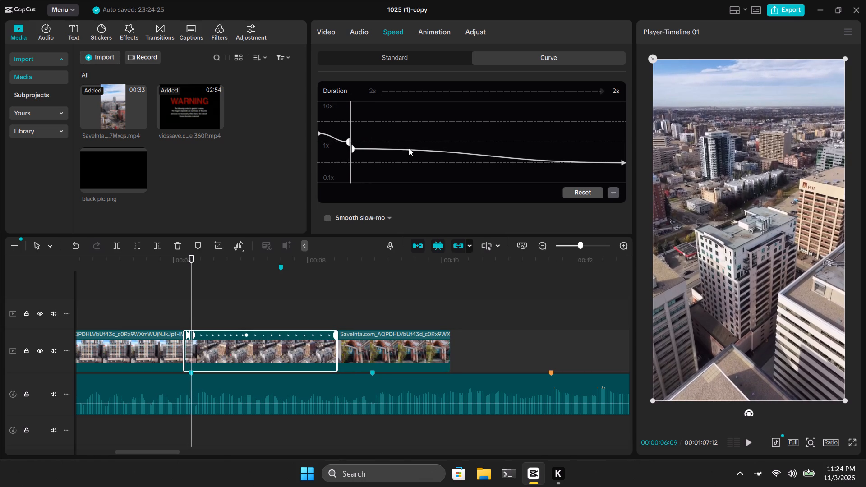
Add a second point about a third of the way along the aerial clip's speed curve and lower its outgoing half below 0.80x.
click(411, 162)
drag(414, 162, 419, 173)
click(611, 189)
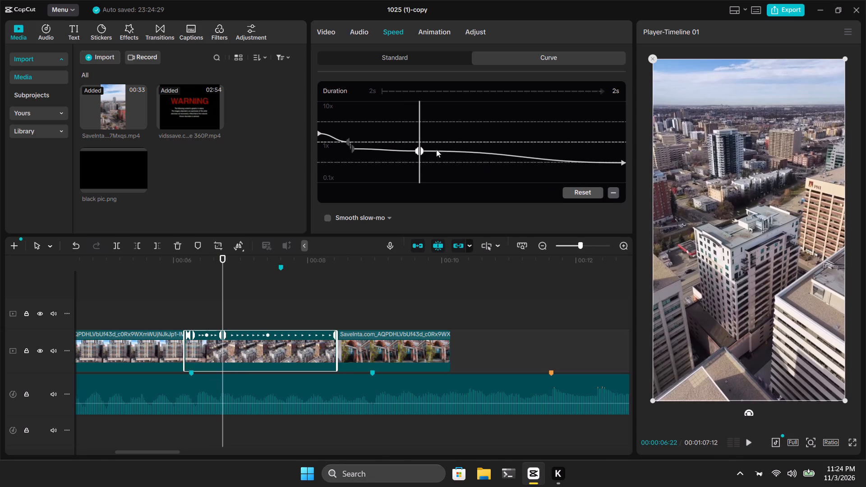
drag(423, 151, 414, 155)
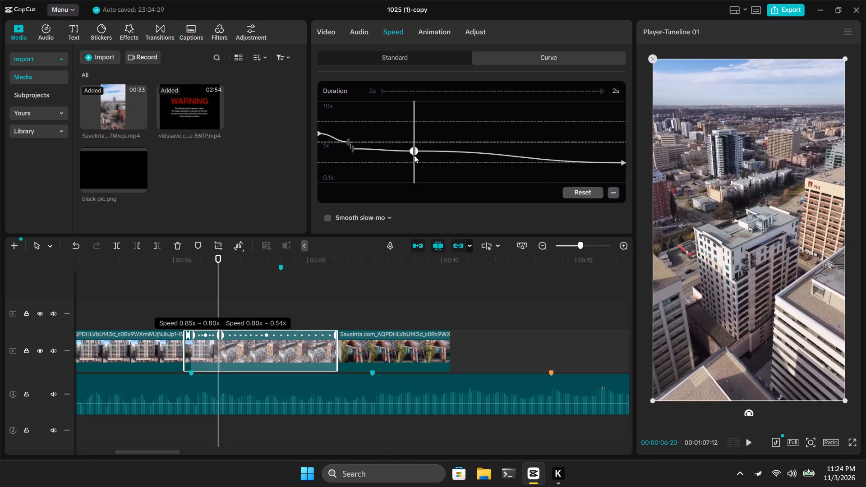
drag(414, 155, 424, 155)
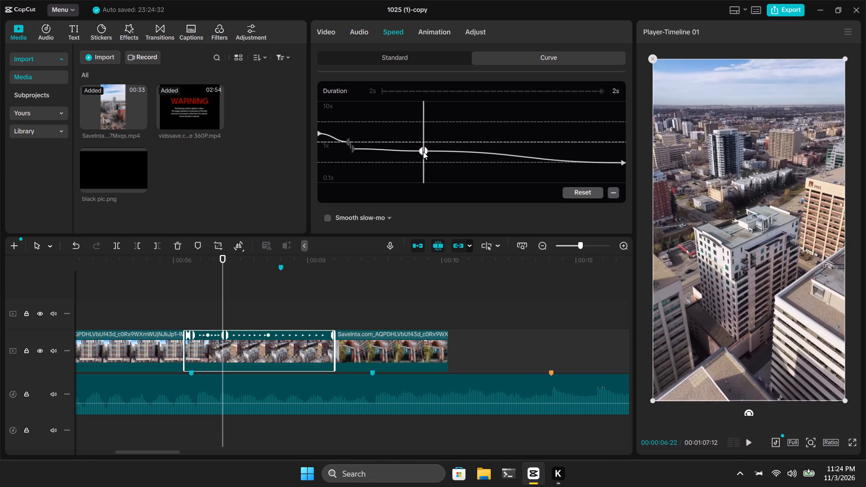
drag(425, 151, 428, 156)
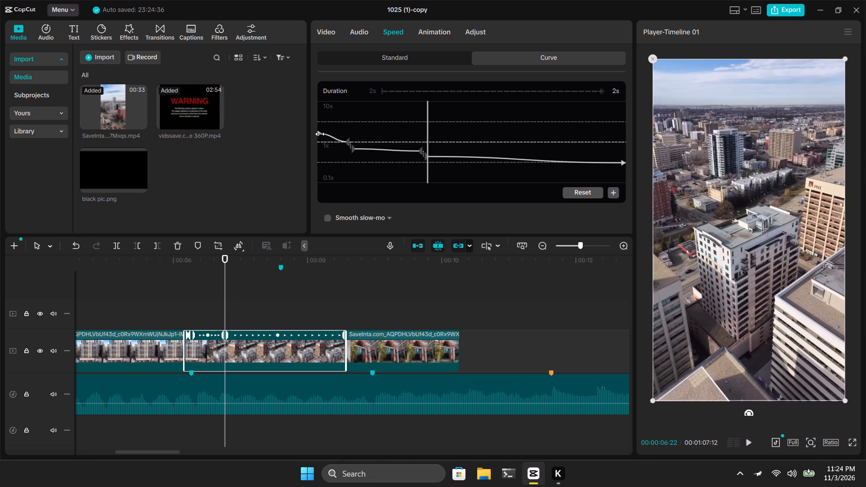
Play the aerial clip from its start to check the reshaped speed ramp up to the entrance clip.
click(320, 133)
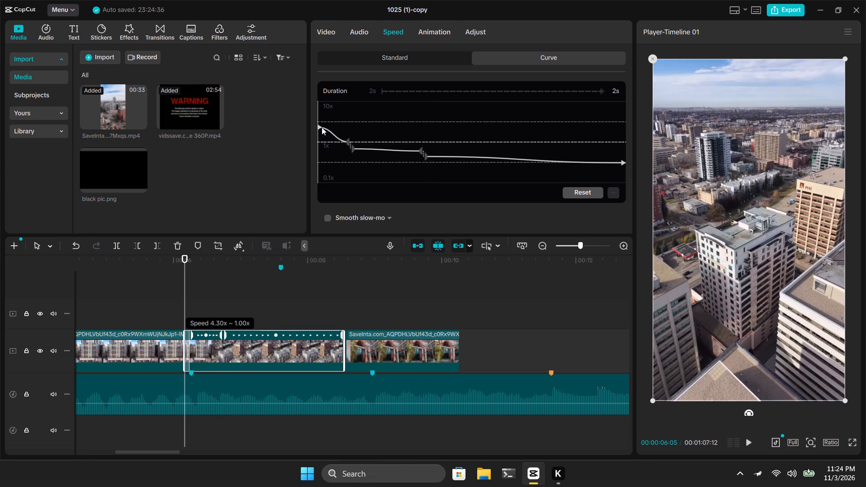
click(351, 119)
drag(351, 119, 315, 124)
key(space)
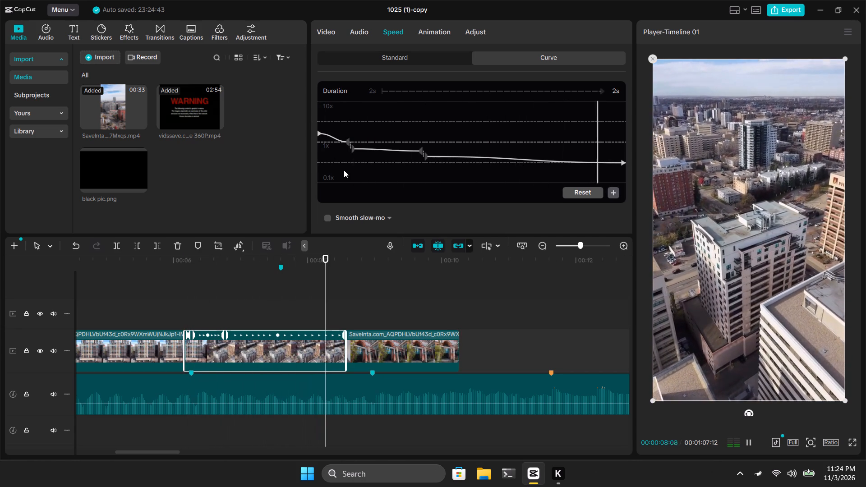
key(space)
click(441, 134)
drag(441, 134, 408, 142)
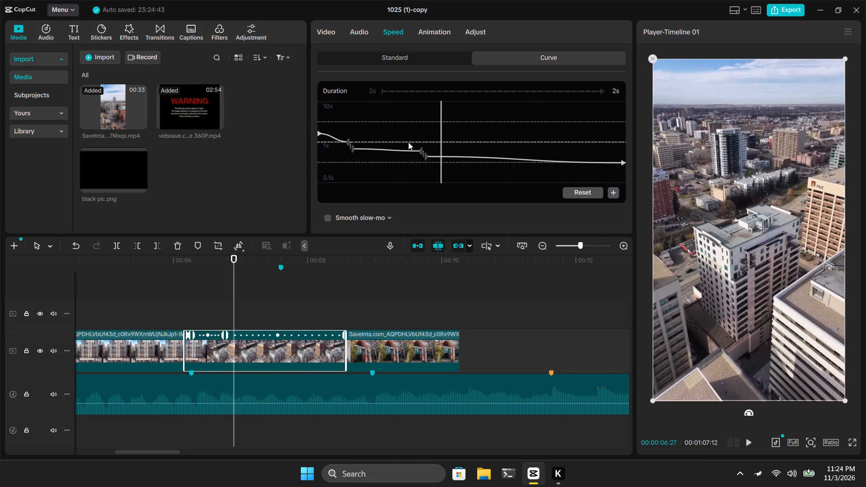
drag(408, 142, 313, 152)
key(space)
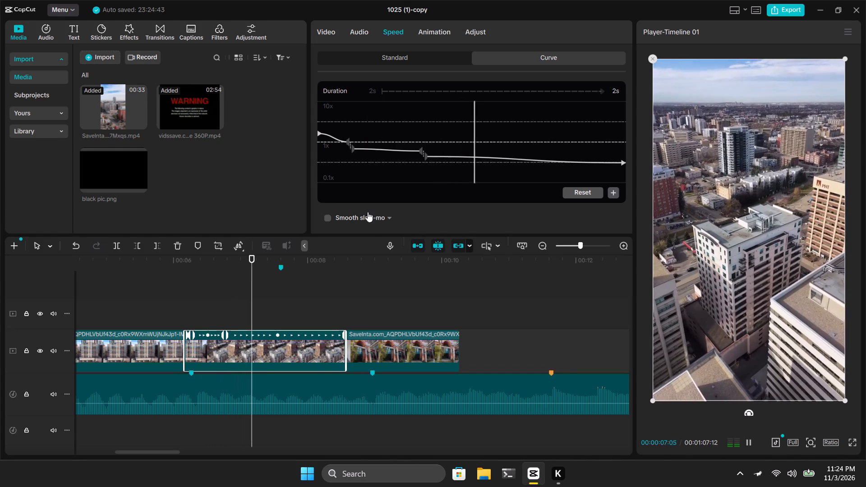
key(space)
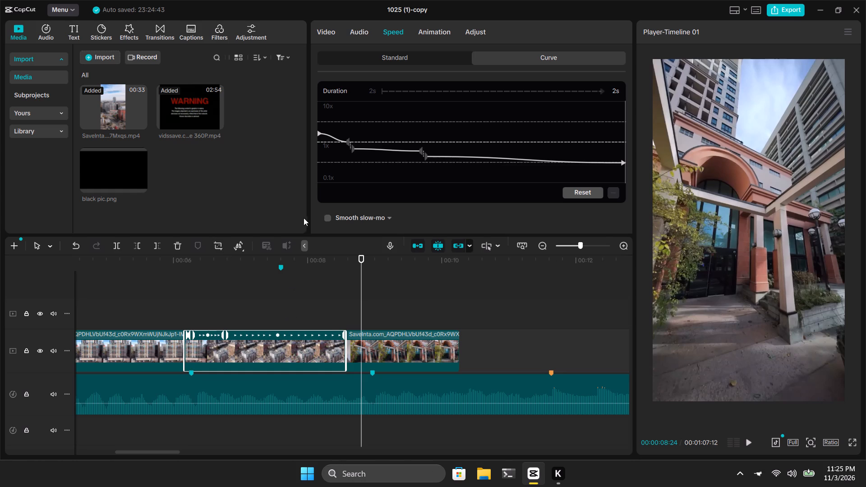
Play from the end of the preceding building clip into the entrance clip to check the speed flow across both cuts.
click(189, 289)
drag(189, 289, 184, 314)
key(space)
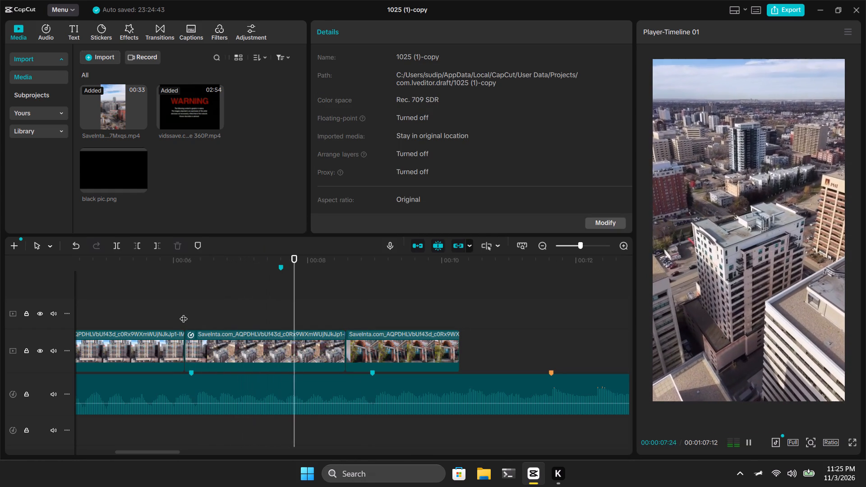
key(space)
click(157, 320)
key(space)
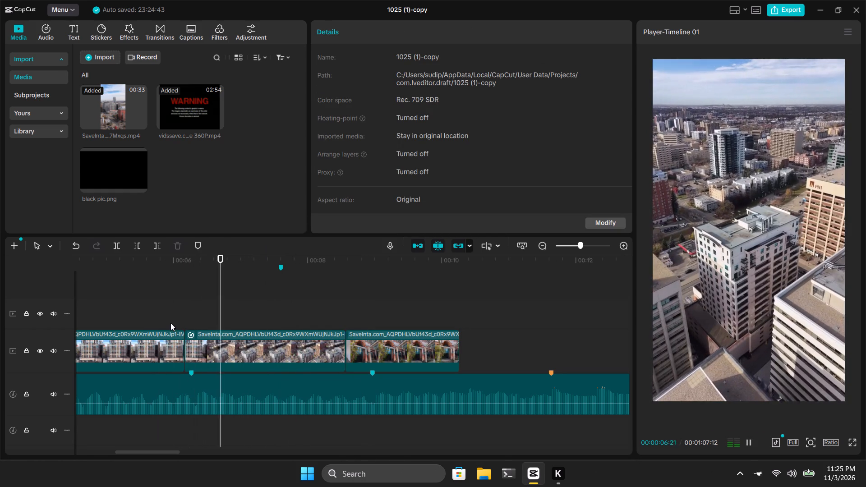
click(268, 358)
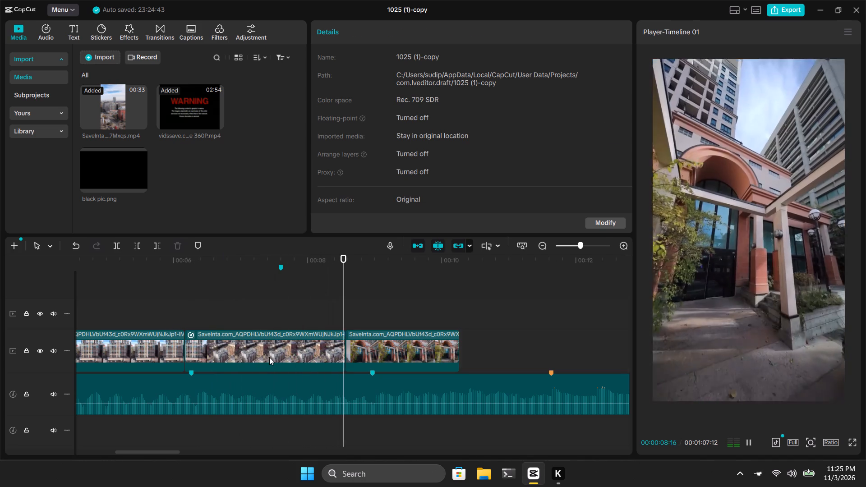
key(space)
Show the speed curve of the building clip before the aerial clip for comparison.
click(158, 354)
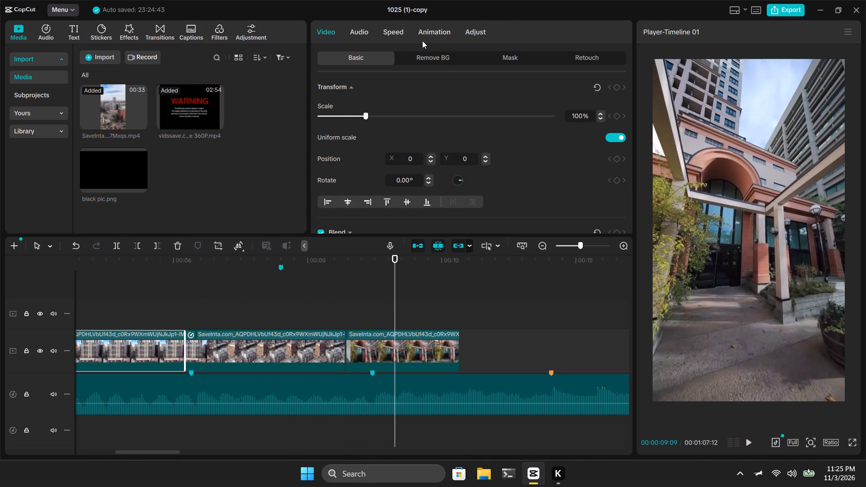
click(404, 27)
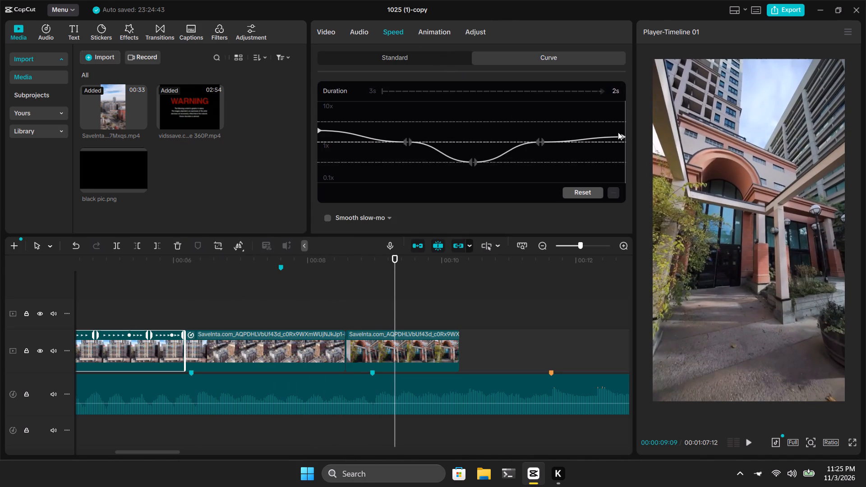
Lower the incoming half of the aerial clip's second interior speed-curve point to the level of its outgoing half.
click(254, 344)
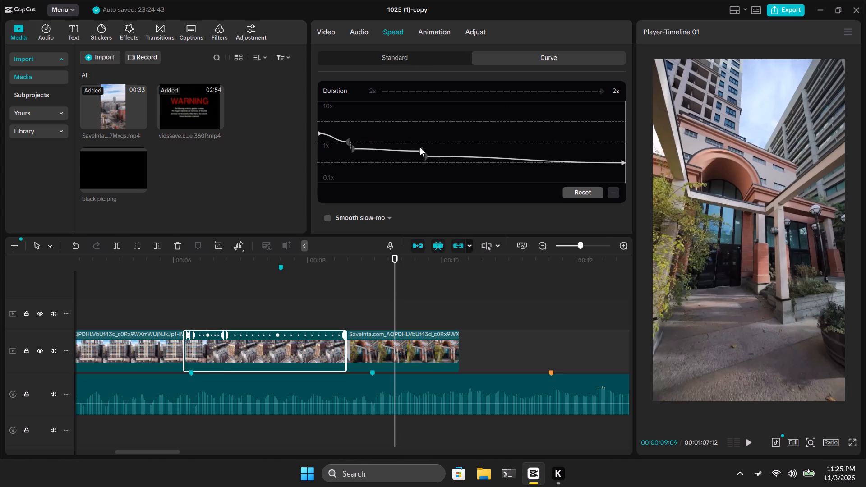
click(420, 147)
drag(420, 147, 422, 153)
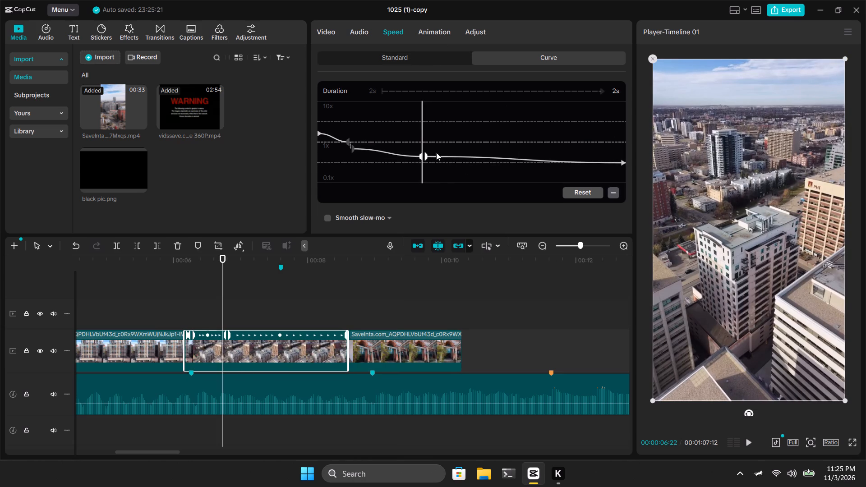
drag(426, 155, 426, 160)
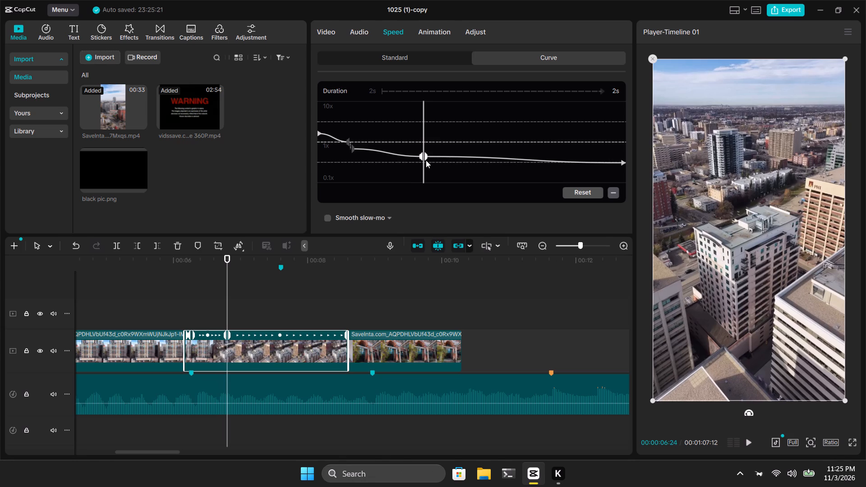
Lower both halves of the aerial clip's second interior speed-curve point to the level of the curve's end point.
drag(426, 160, 424, 164)
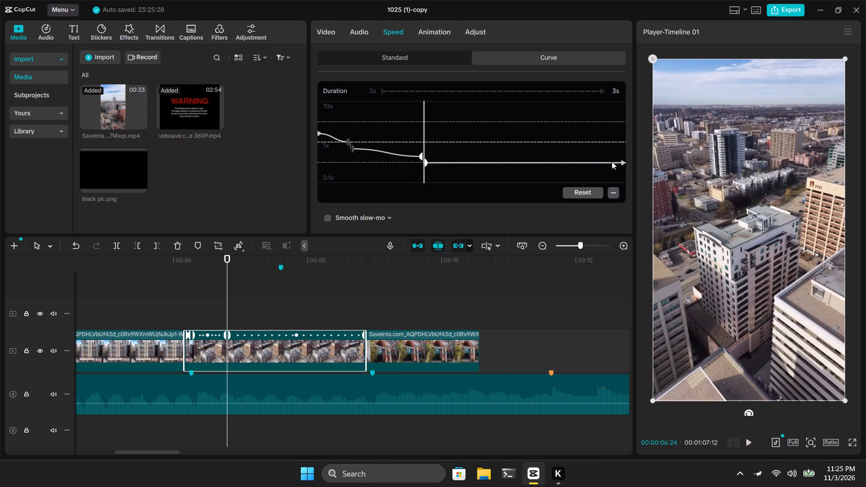
drag(621, 159, 623, 170)
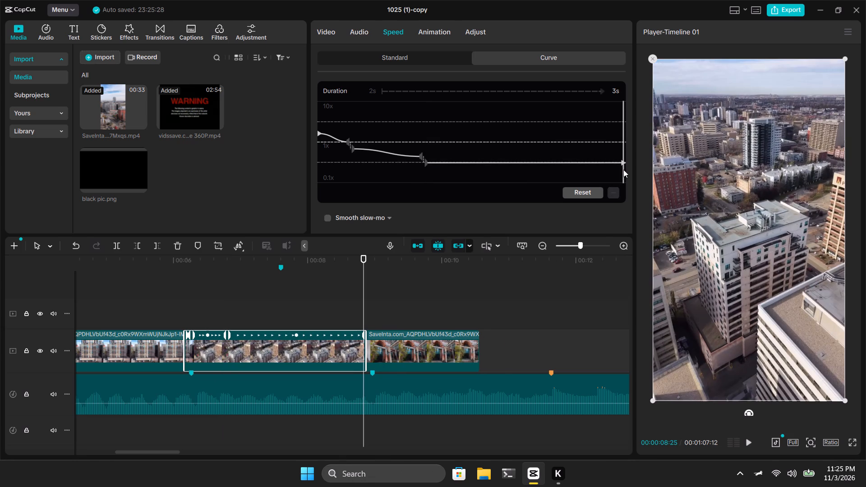
drag(623, 170, 623, 175)
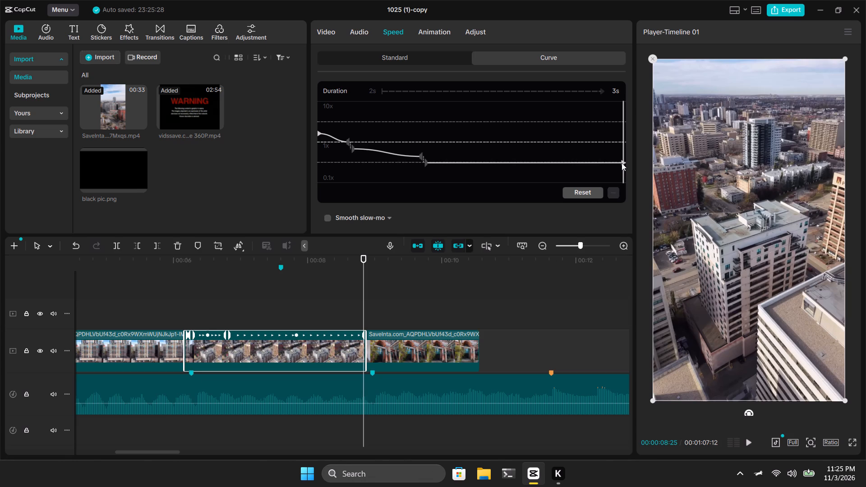
click(622, 163)
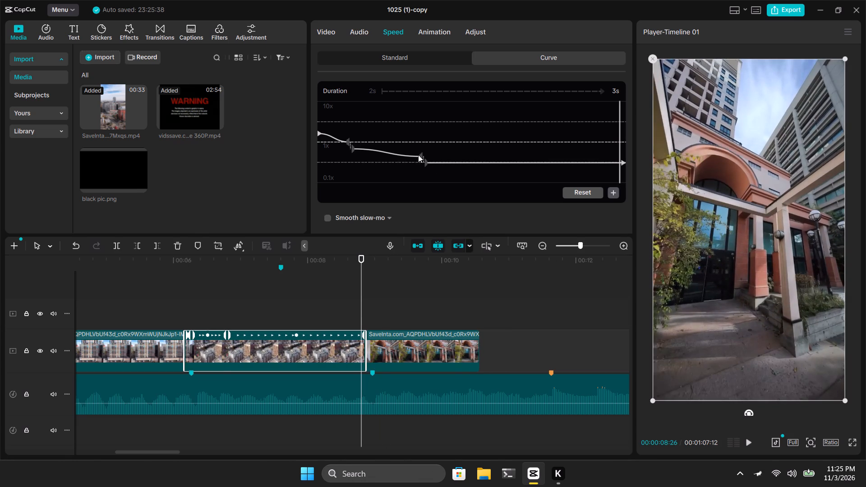
drag(418, 155, 422, 162)
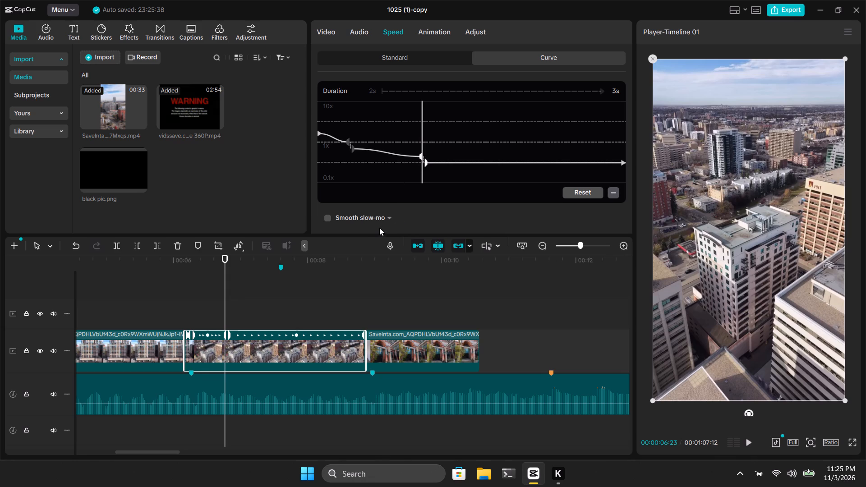
drag(378, 234, 373, 274)
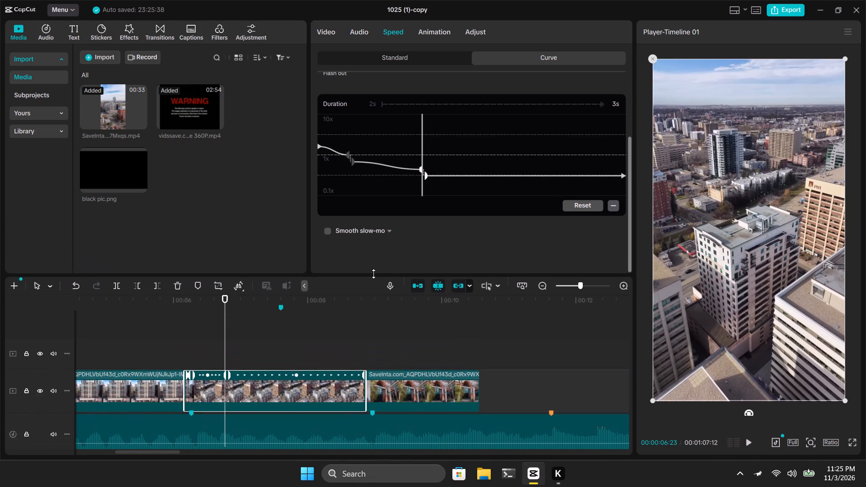
drag(373, 274, 376, 274)
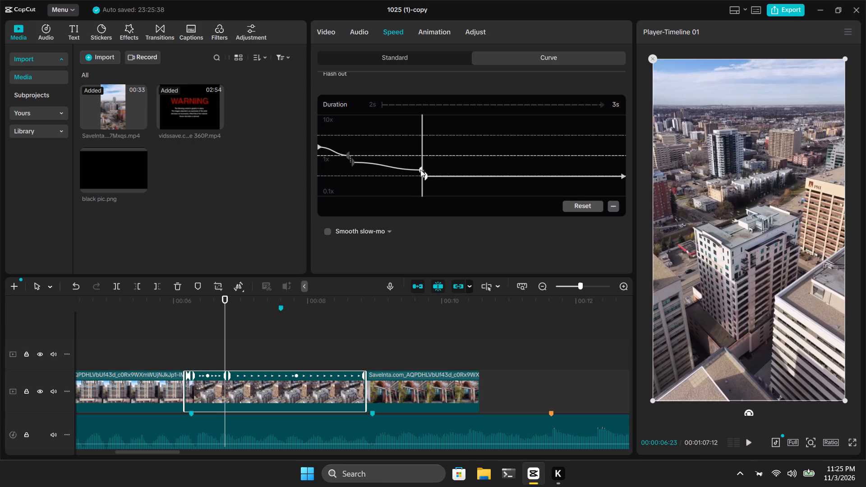
click(420, 170)
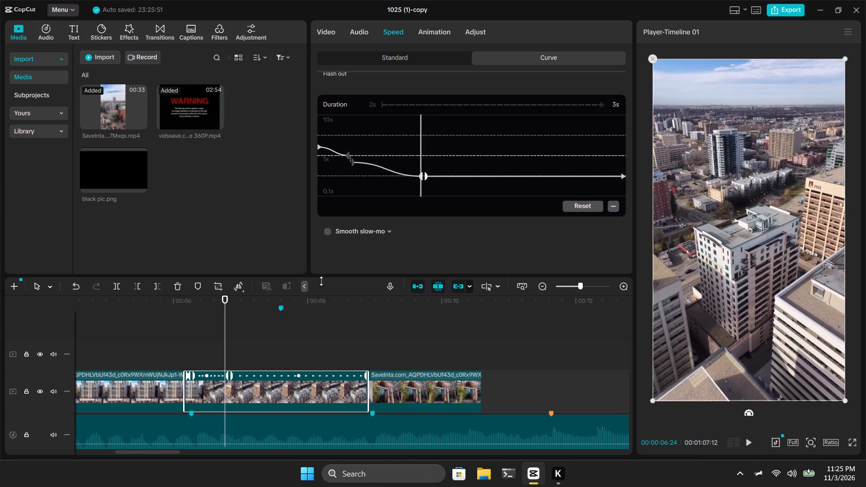
Play from the end of the preceding building clip through the aerial clip and into the entrance clip to check the slower ramp.
click(172, 339)
key(space)
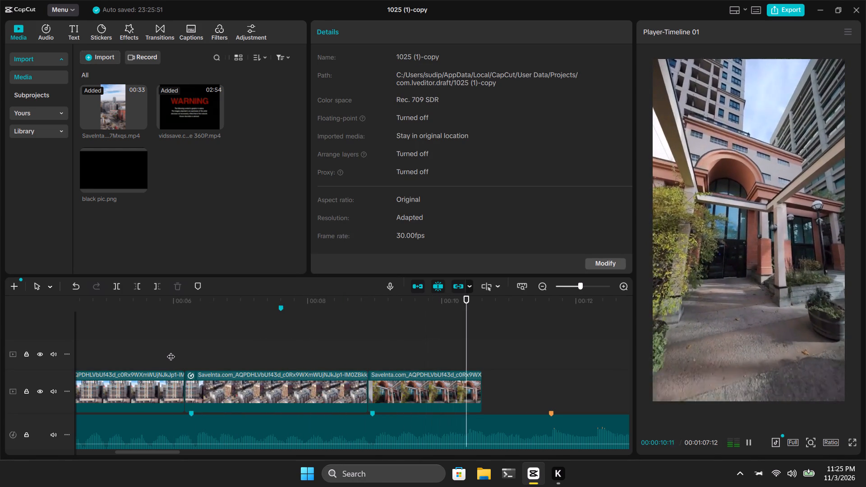
key(space)
Replay the entrance clip and the music after it from several start points around its start and end to judge the beat timing.
click(373, 349)
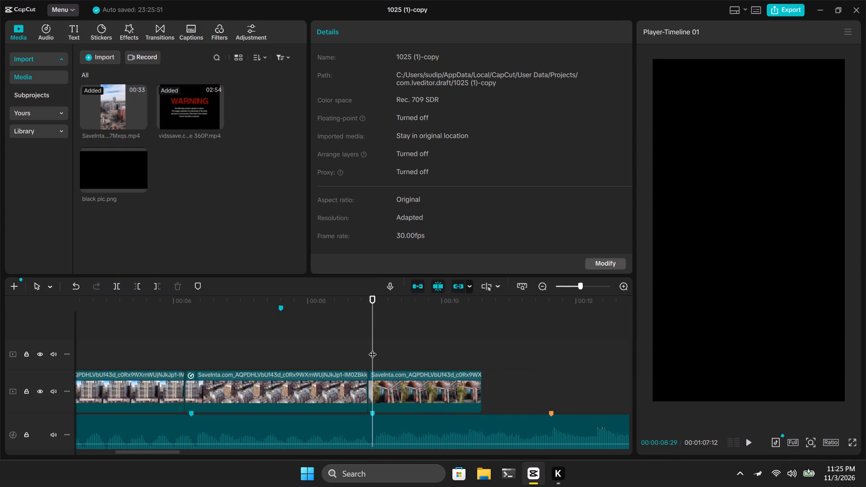
key(space)
click(353, 349)
key(space)
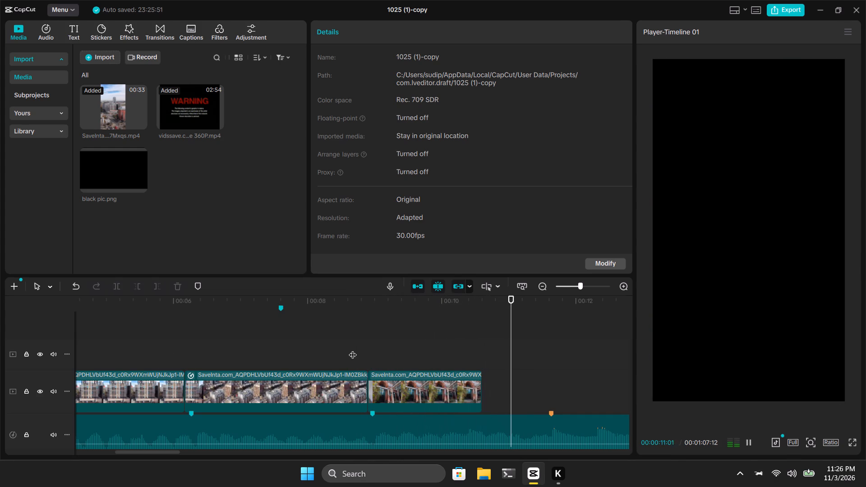
key(space)
click(474, 354)
key(space)
key(space)
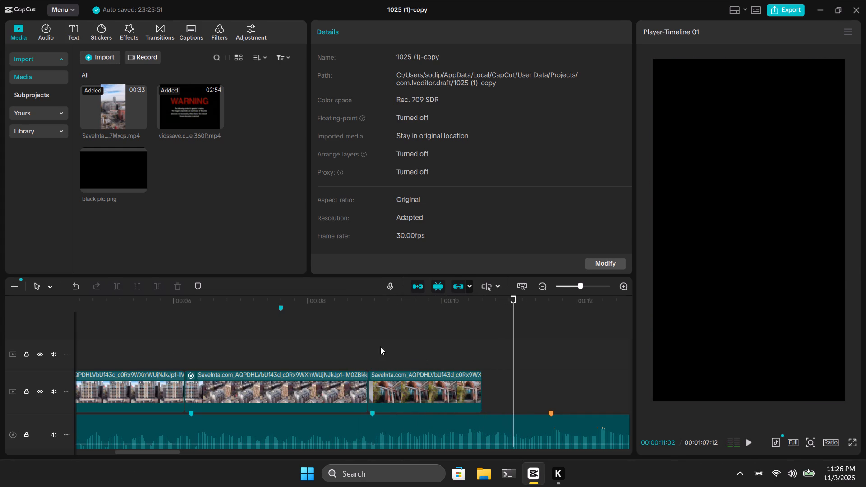
click(371, 339)
key(space)
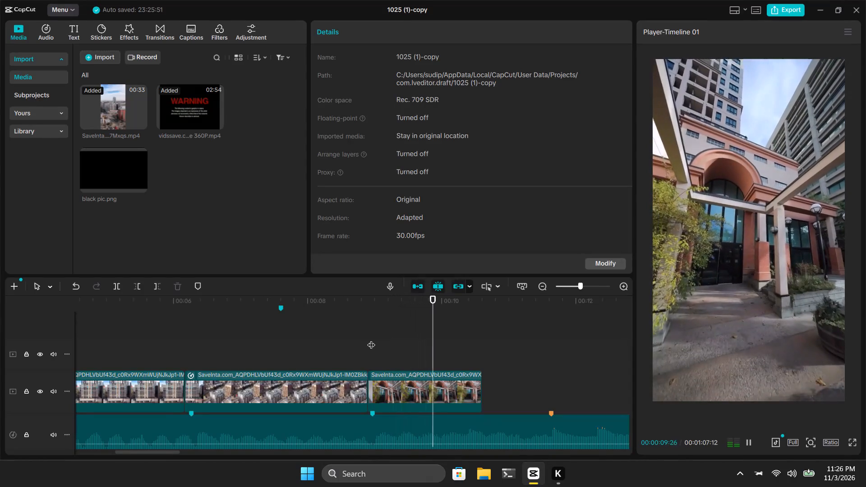
key(space)
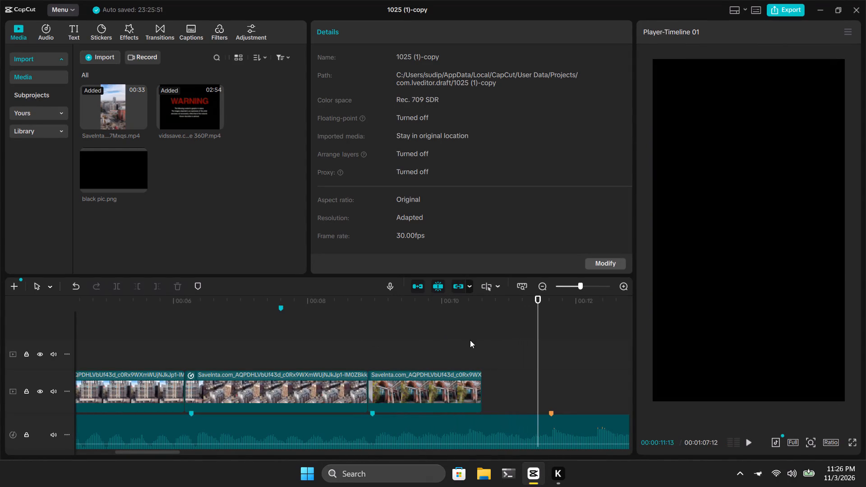
click(470, 340)
key(space)
key(space)
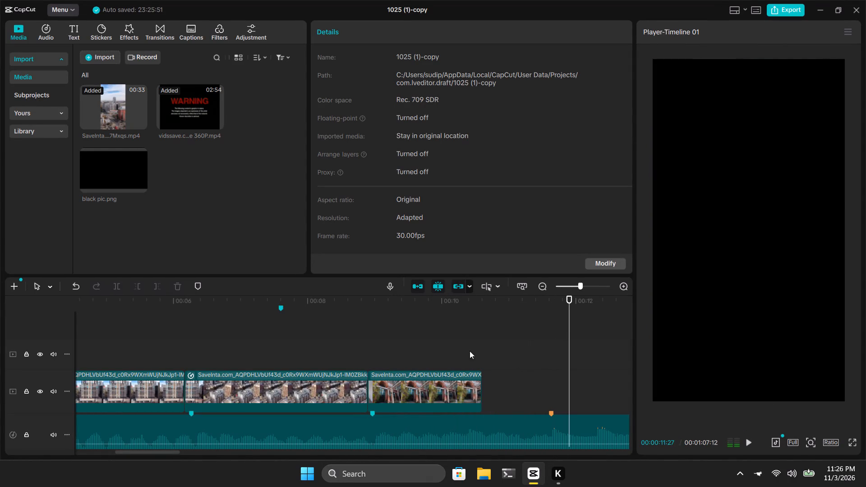
Play the sequence from near the start of the first speed-ramped clip through the entrance clip and on into the music.
ctrl+scroll(385, 346, down, 4)
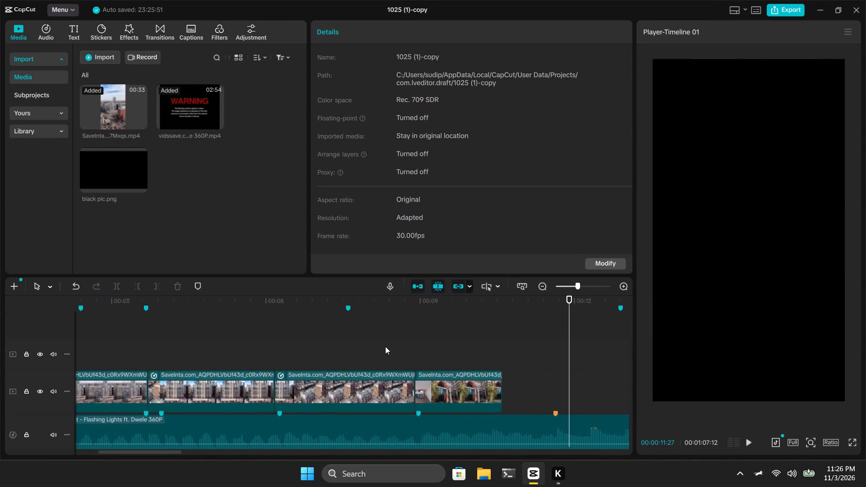
ctrl+scroll(385, 346, down, 10)
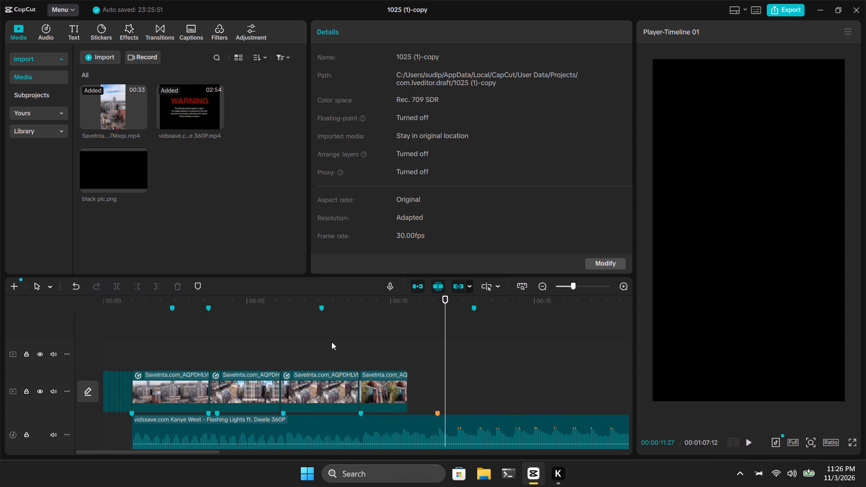
click(149, 349)
key(space)
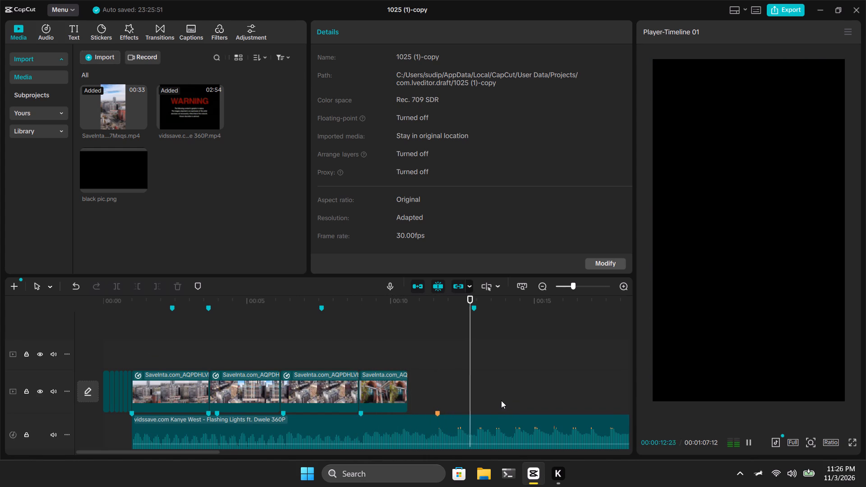
Replay the music from the end of the entrance clip several times to judge the beat where another clip could start.
scroll(501, 400, down, 2)
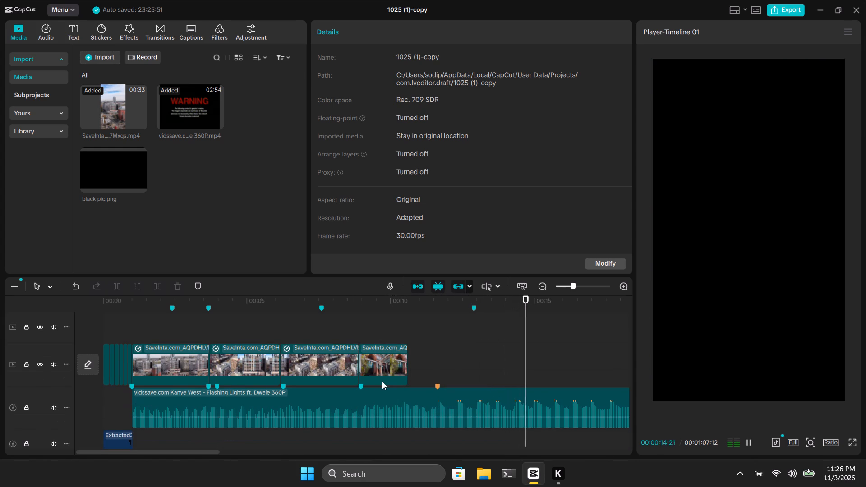
click(405, 331)
click(405, 331)
key(space)
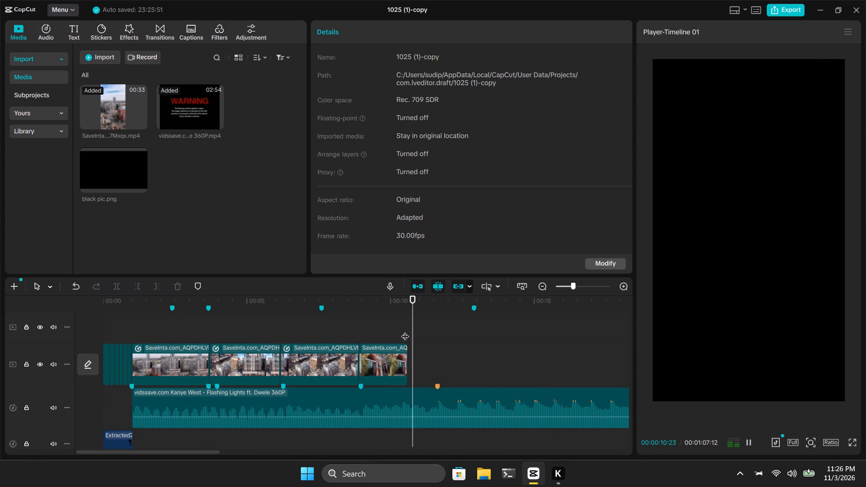
click(405, 331)
key(space)
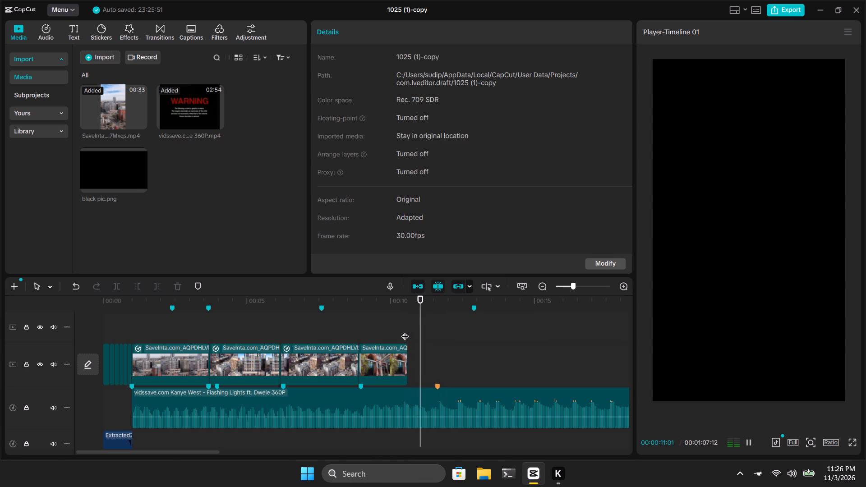
key(space)
click(405, 331)
key(space)
click(405, 331)
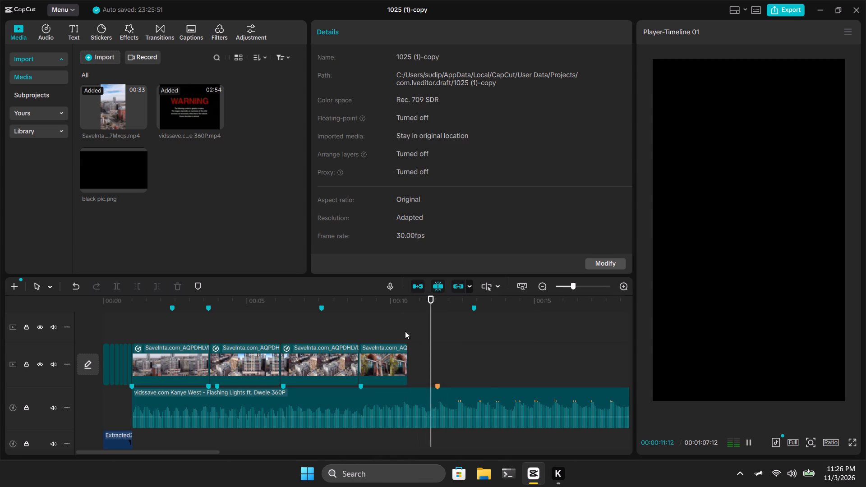
Play the unused interior clips parked on the upper track near the end of the timeline to review the available footage.
scroll(484, 355, up, 3)
ctrl+scroll(484, 355, down, 1)
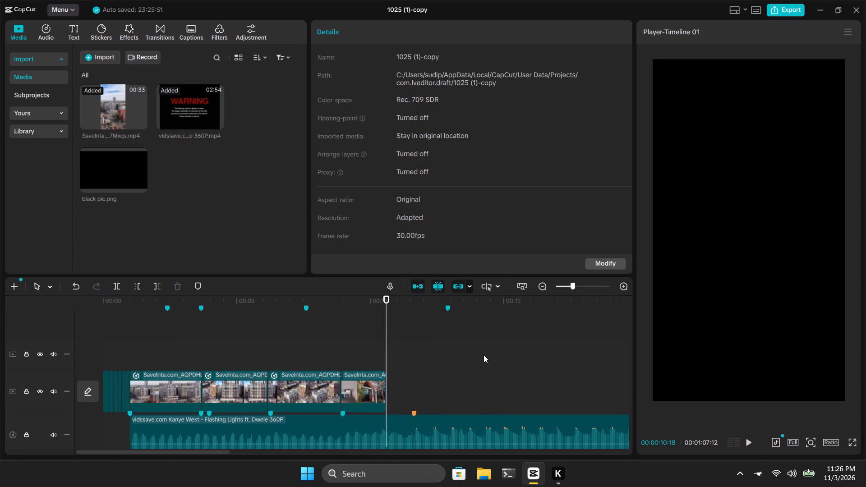
ctrl+scroll(484, 355, down, 9)
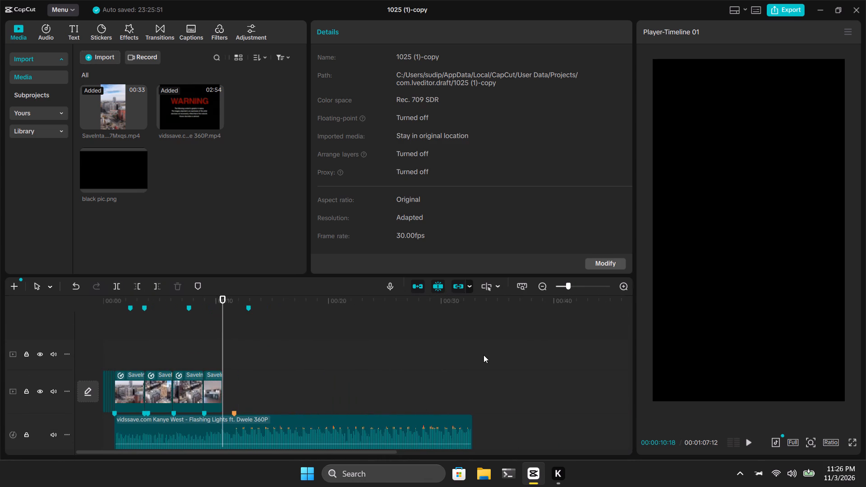
ctrl+scroll(484, 355, down, 3)
click(435, 314)
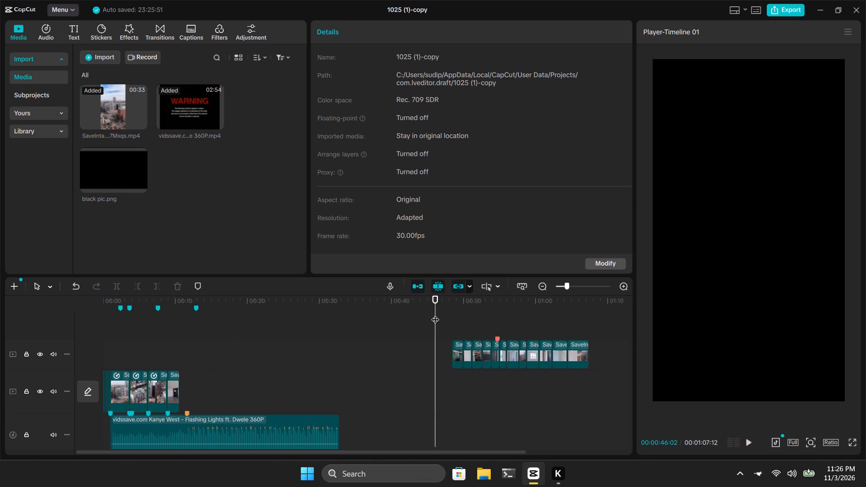
key(space)
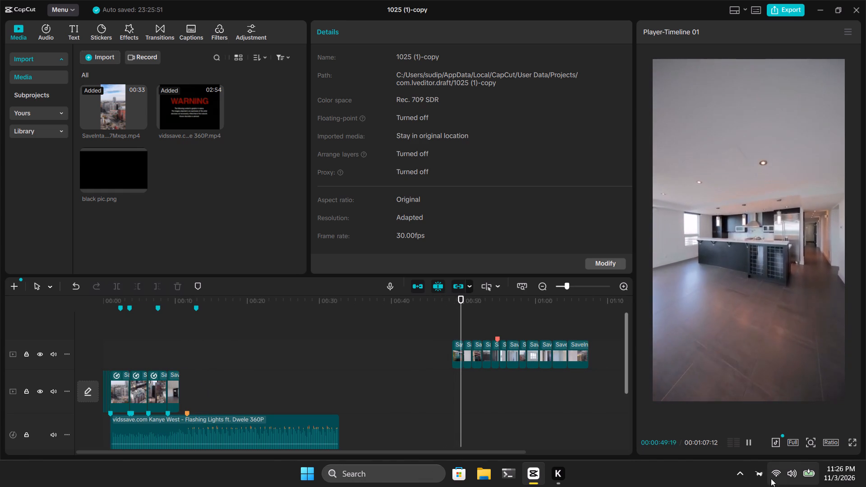
click(735, 475)
click(735, 475)
key(space)
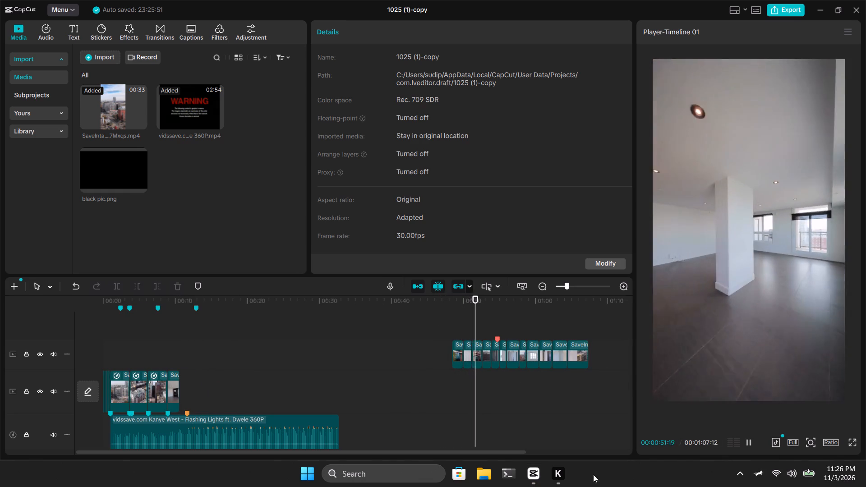